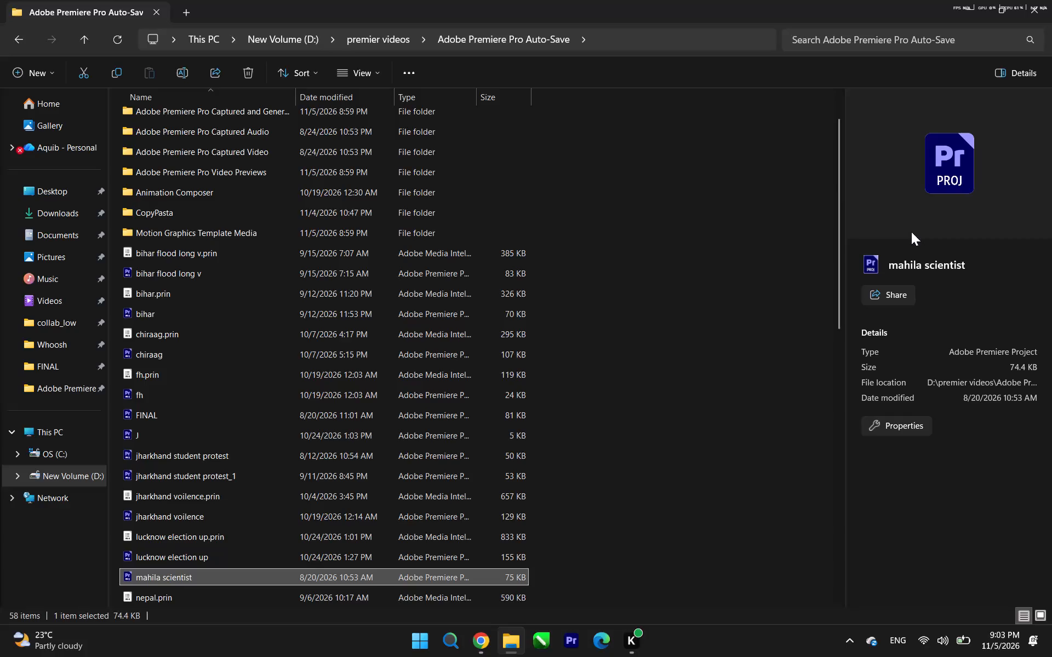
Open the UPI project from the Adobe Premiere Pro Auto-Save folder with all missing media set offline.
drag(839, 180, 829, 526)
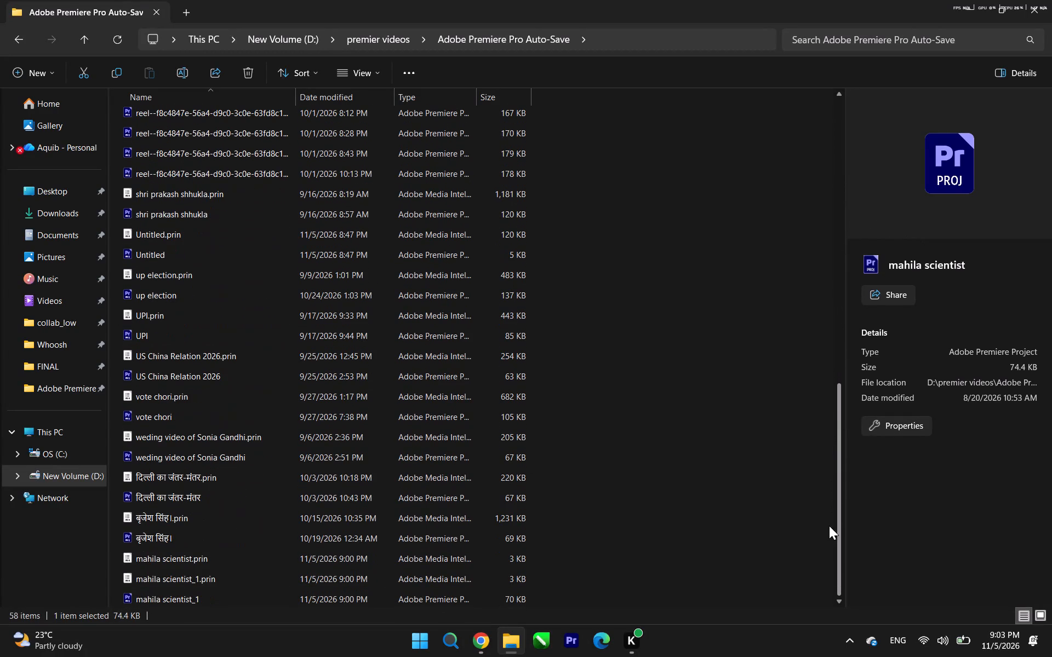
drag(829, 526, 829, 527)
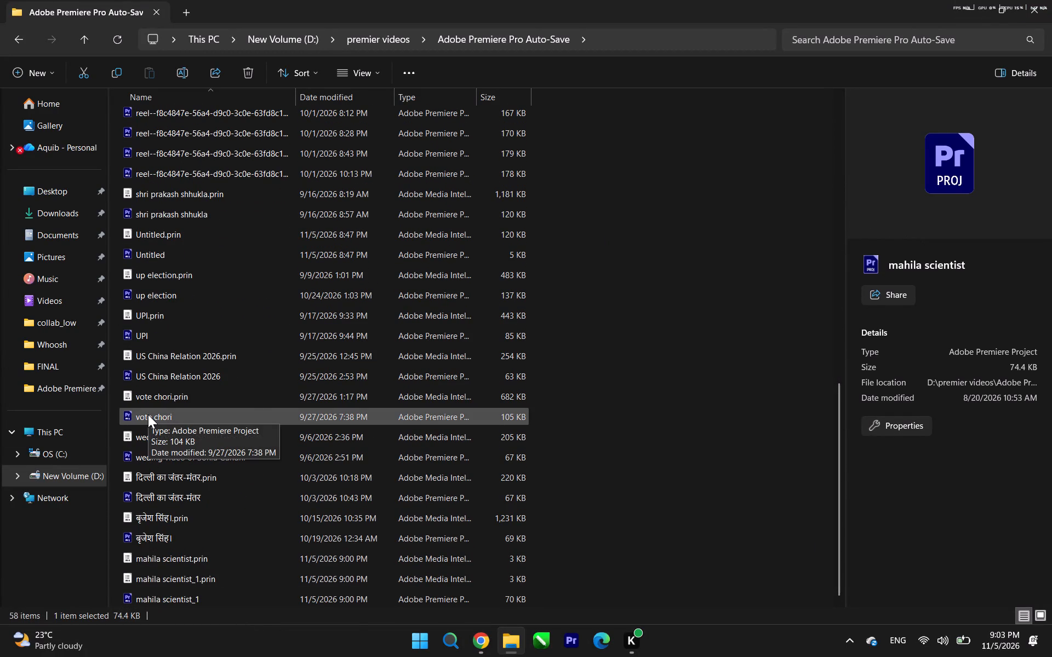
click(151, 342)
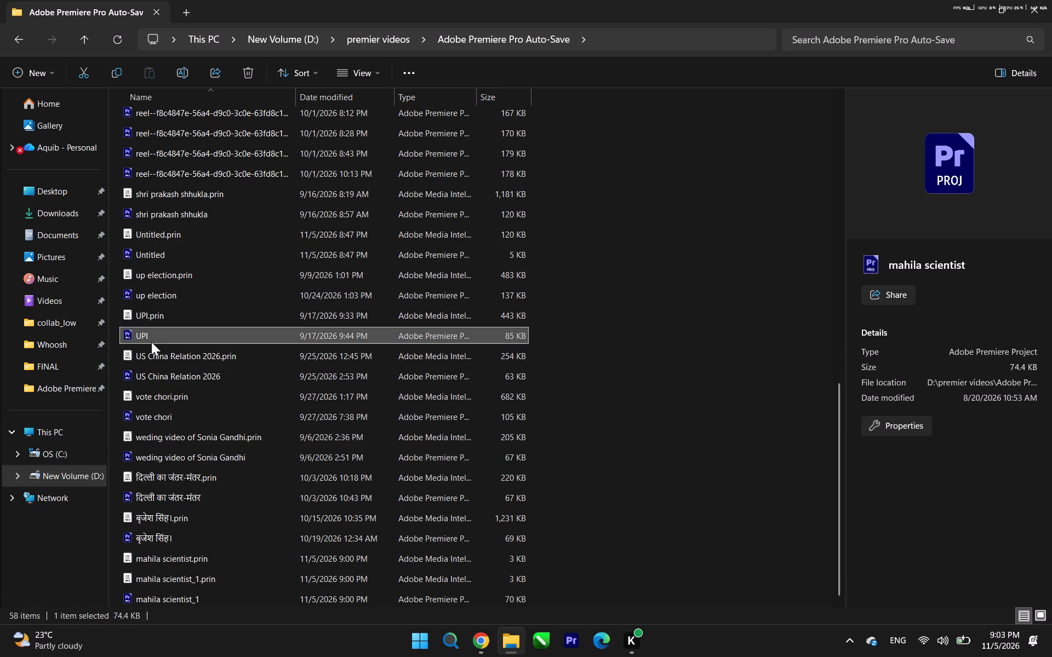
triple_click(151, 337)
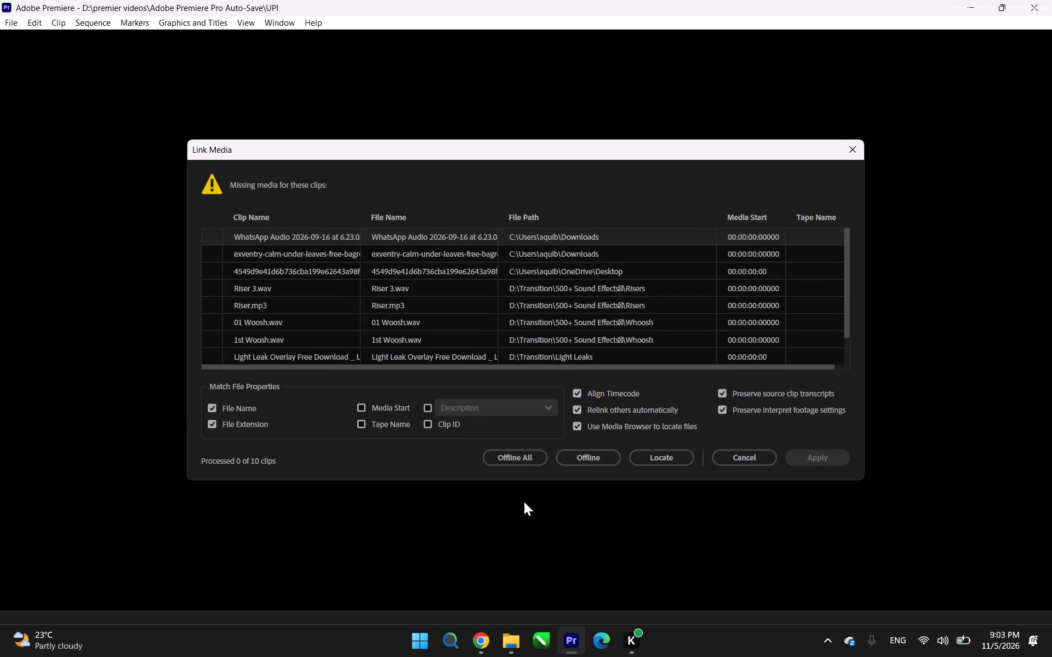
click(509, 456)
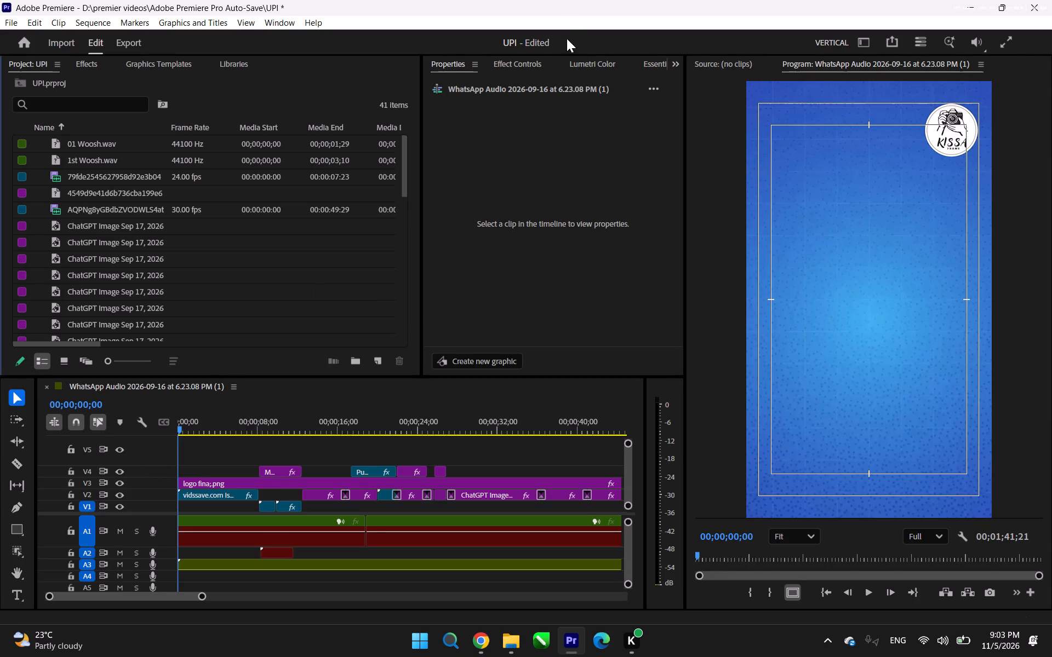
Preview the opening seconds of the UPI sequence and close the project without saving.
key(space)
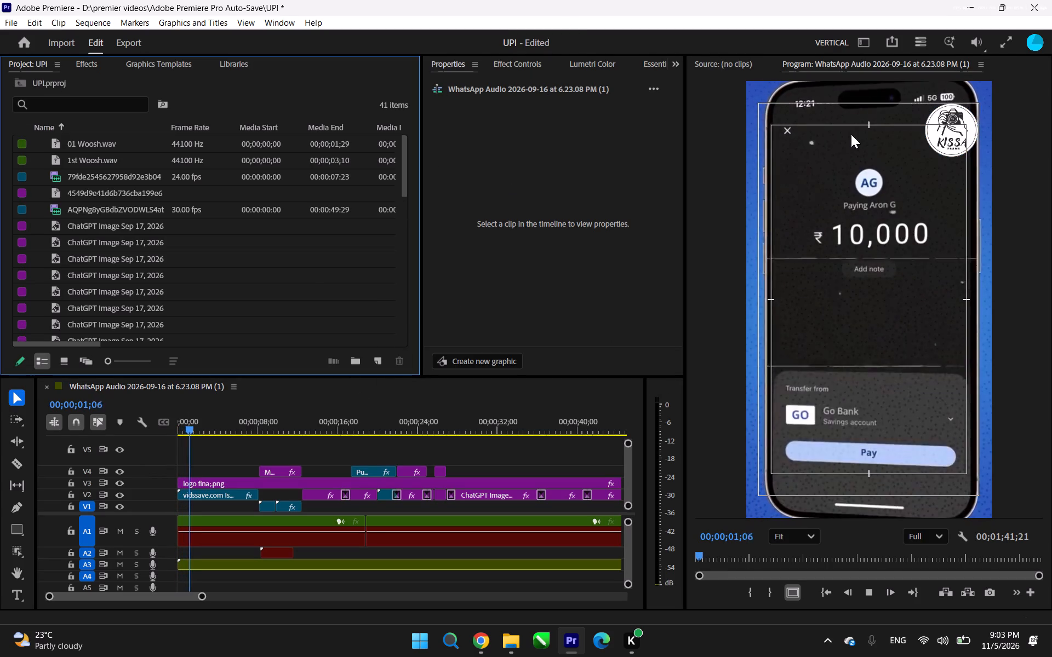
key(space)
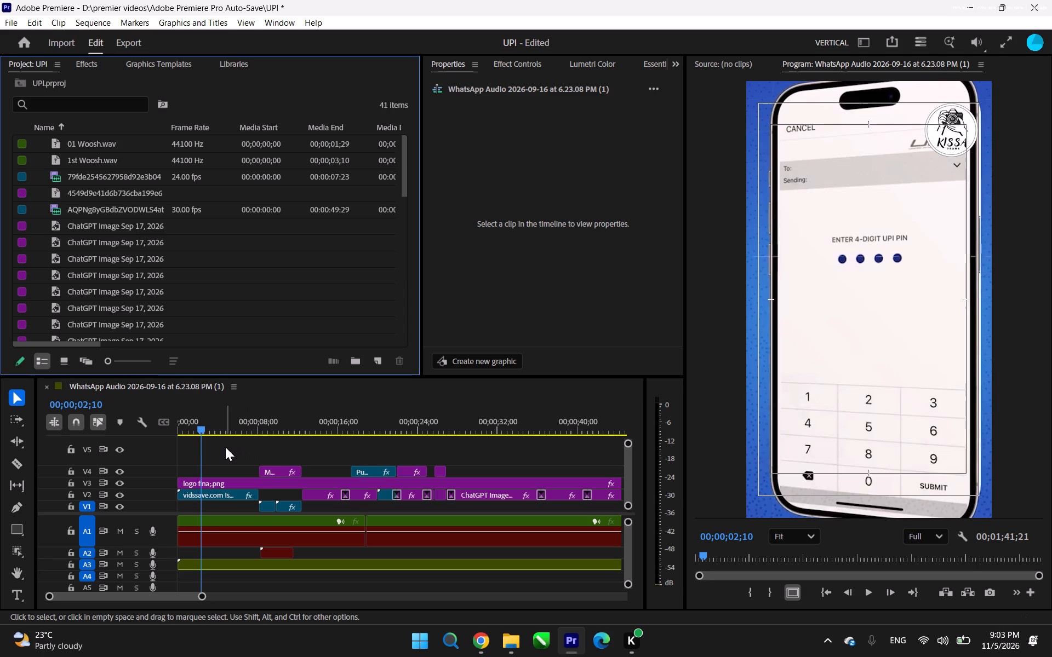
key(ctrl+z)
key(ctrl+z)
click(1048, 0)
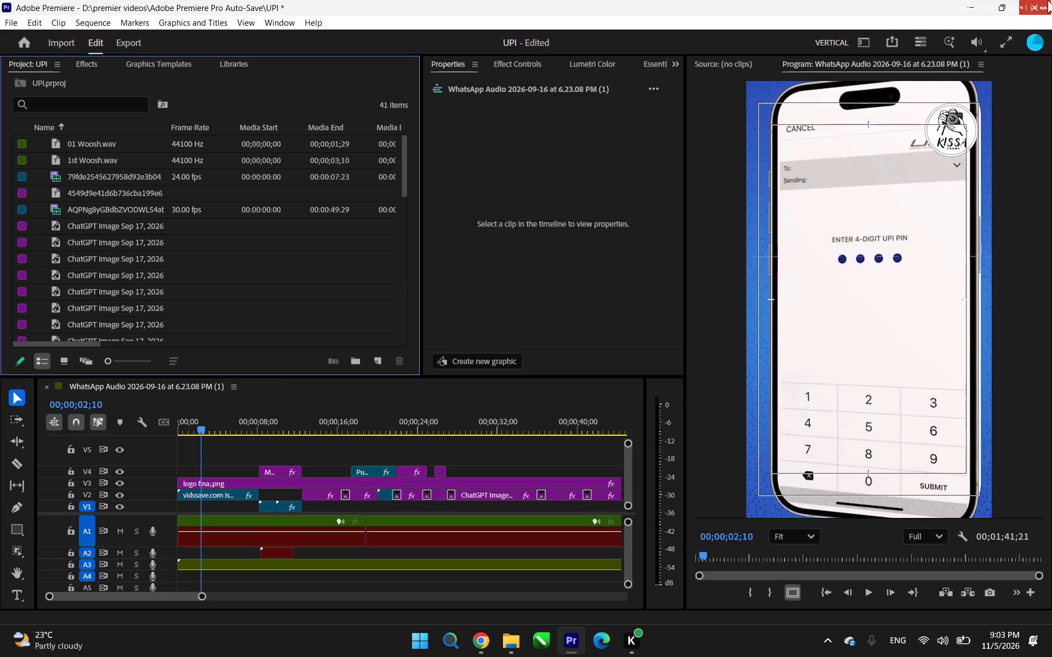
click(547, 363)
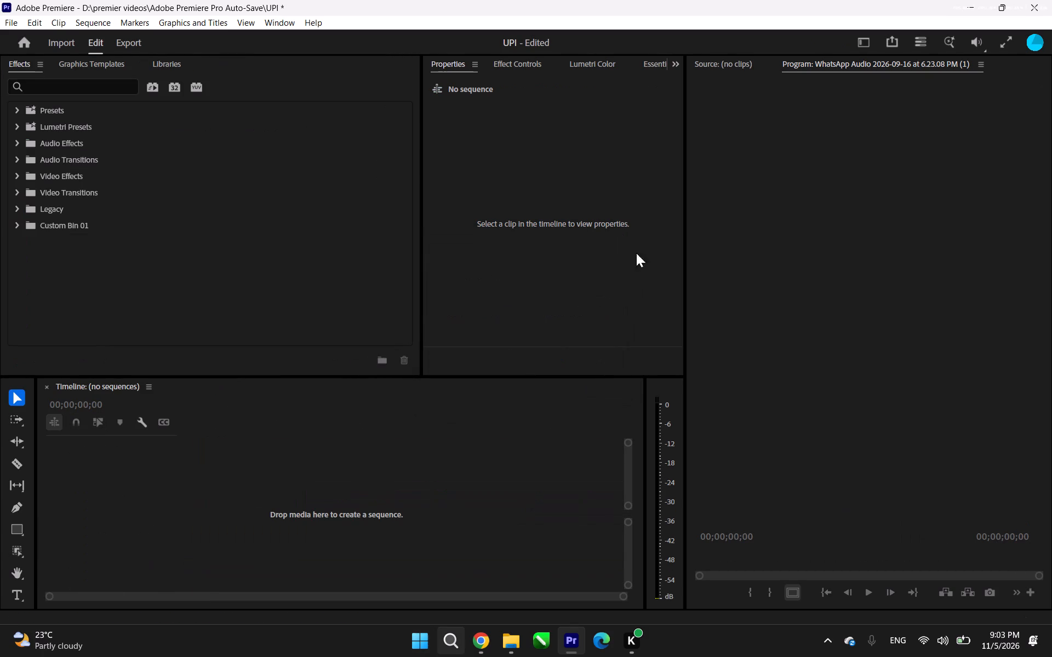
Switch to File Explorer and open the US China Relation 2026 project with all missing media set offline.
click(502, 637)
key(Return)
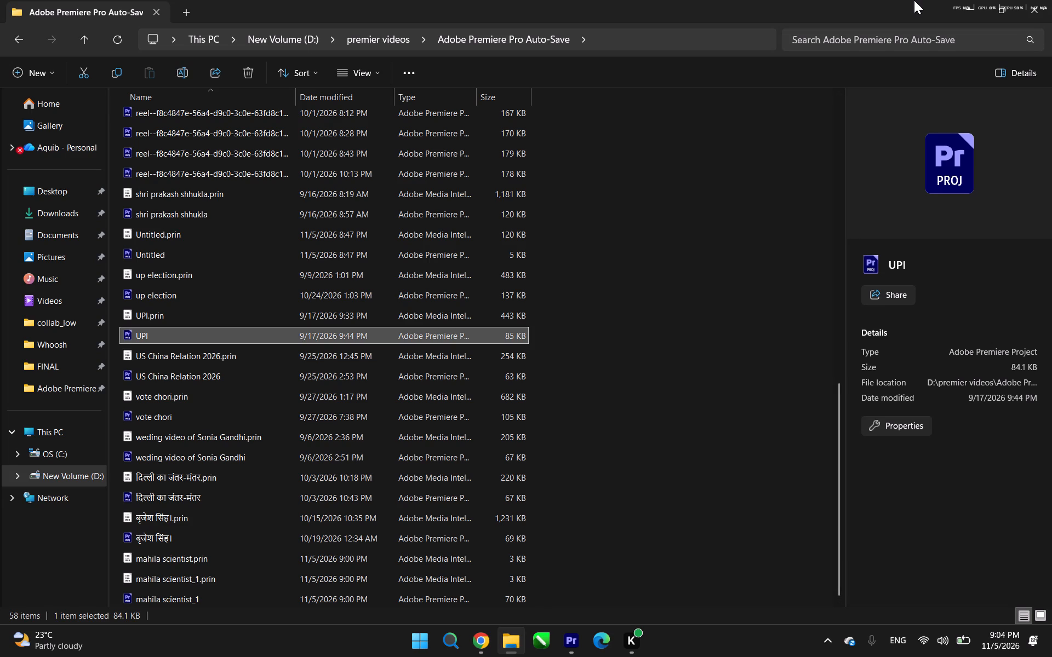
key(Return)
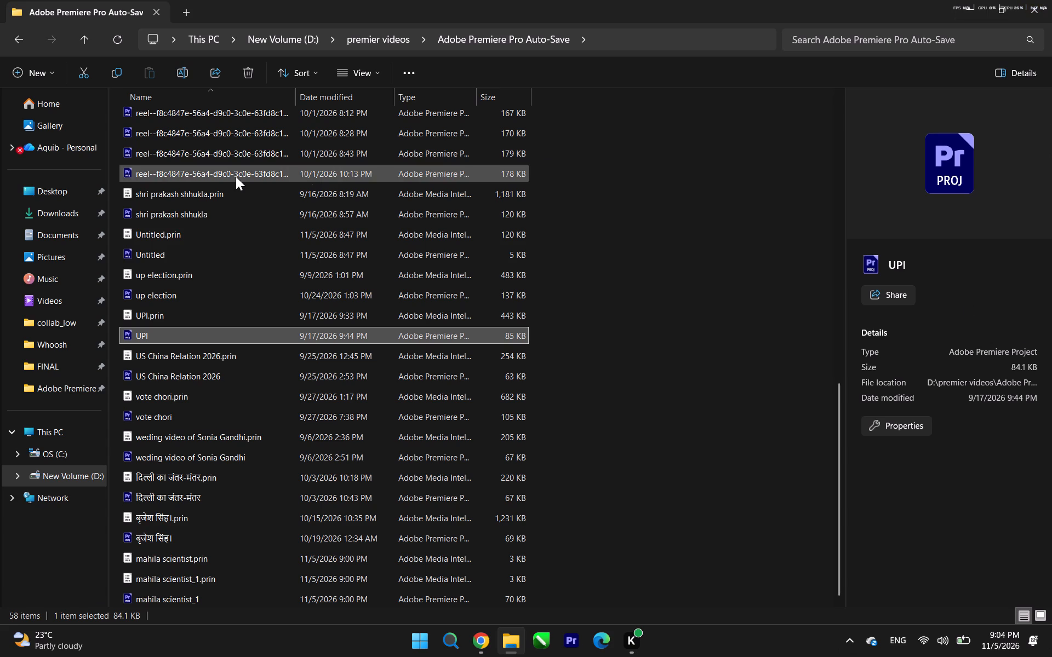
triple_click(176, 370)
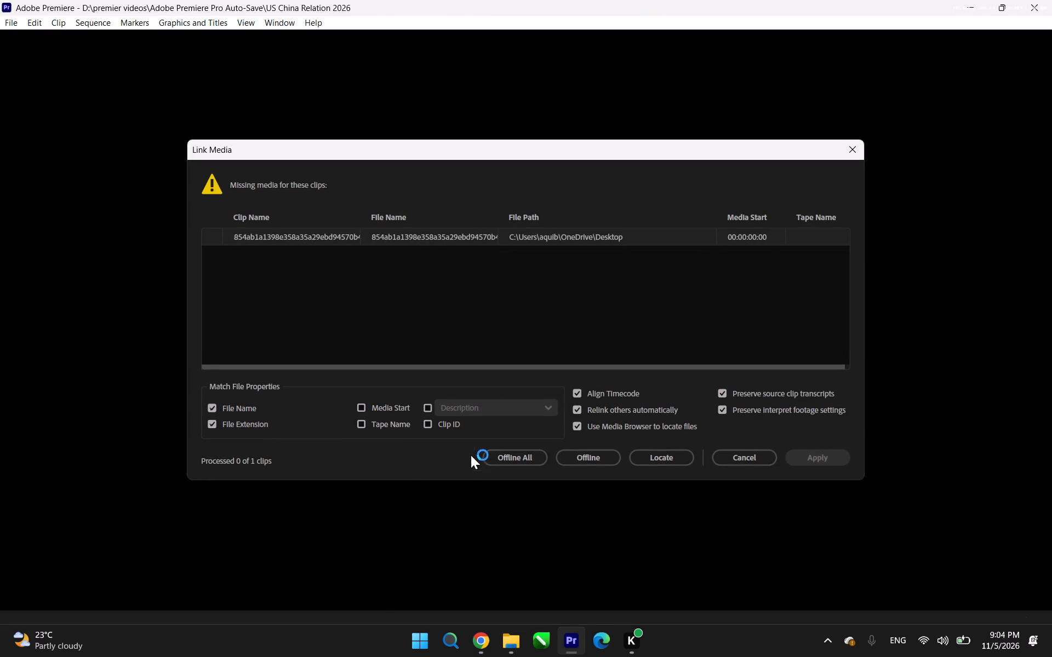
click(515, 460)
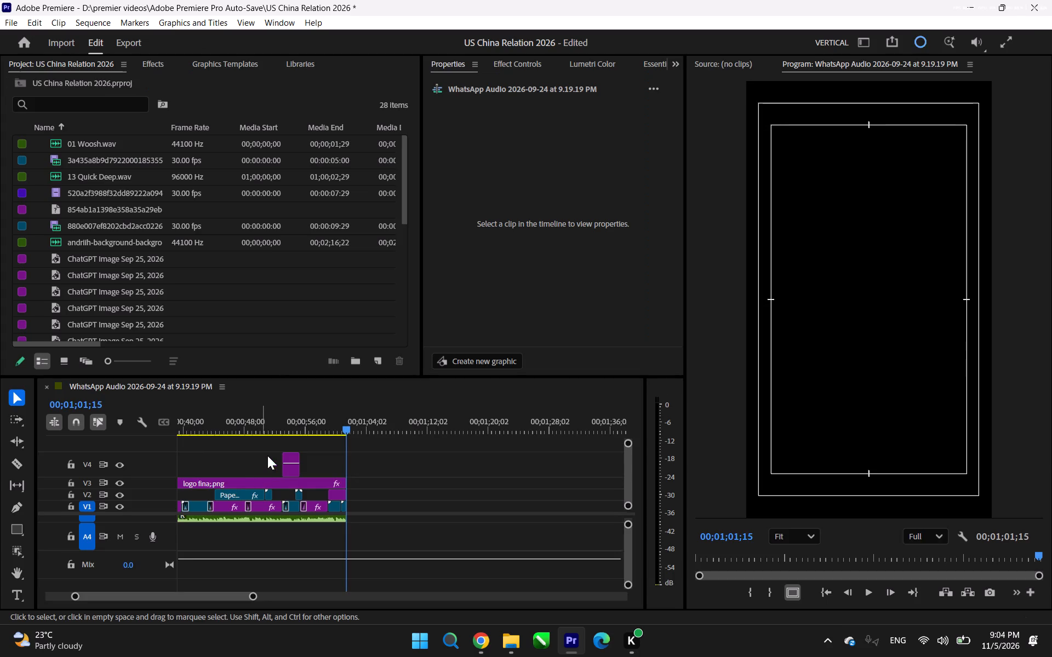
Play the sequence from its start, skipping ahead in places, and examine the clips and transitions up to about 34 seconds.
drag(346, 424, 26, 475)
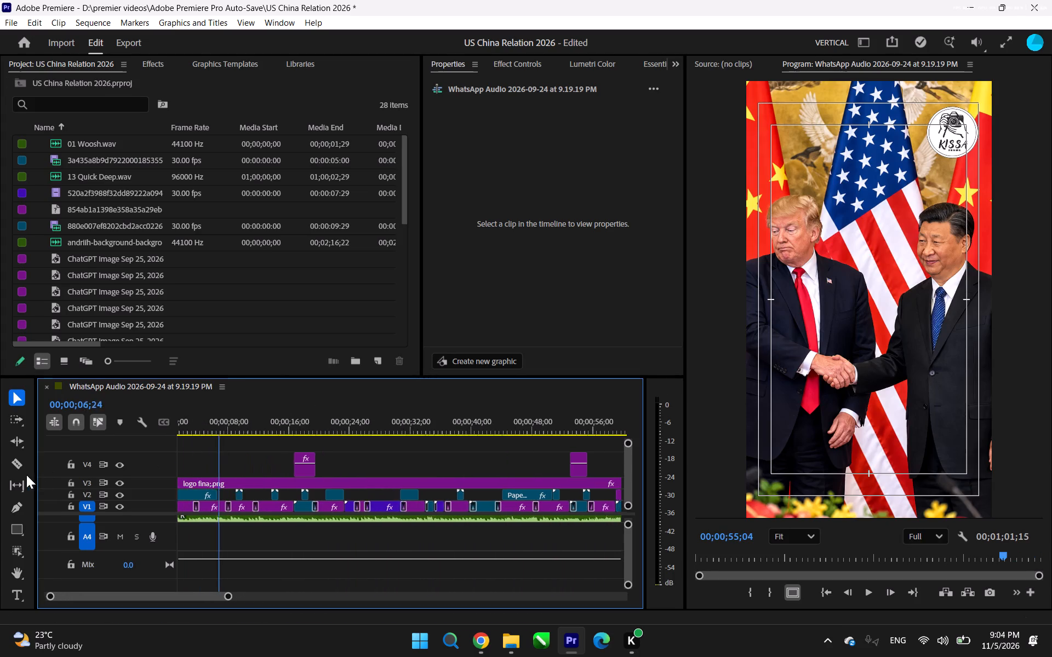
drag(26, 475, 0, 479)
click(0, 479)
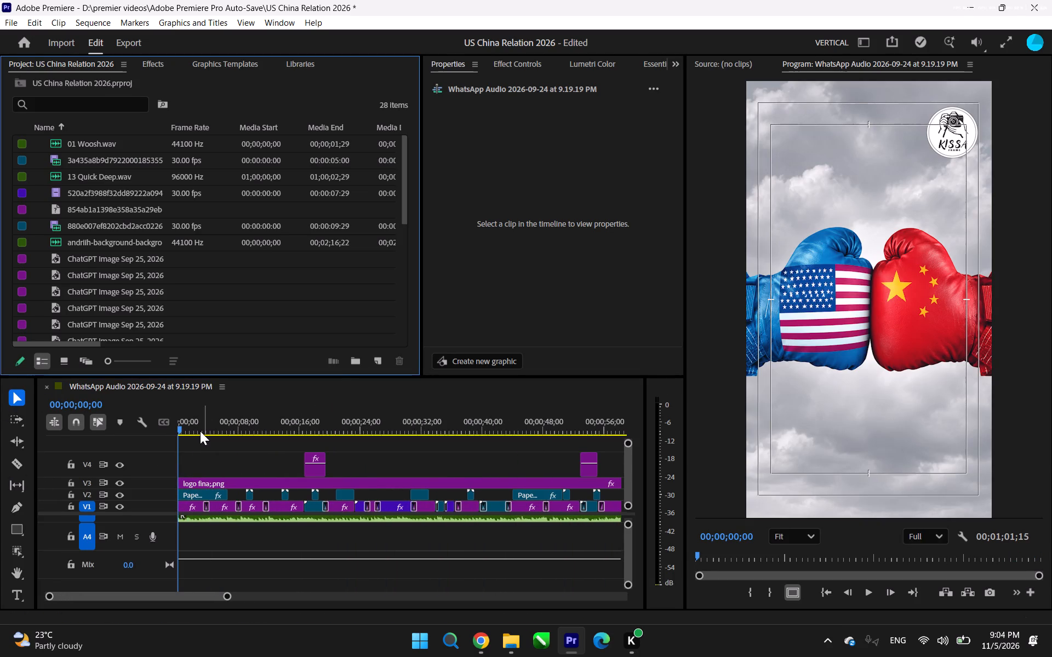
drag(179, 428, 148, 428)
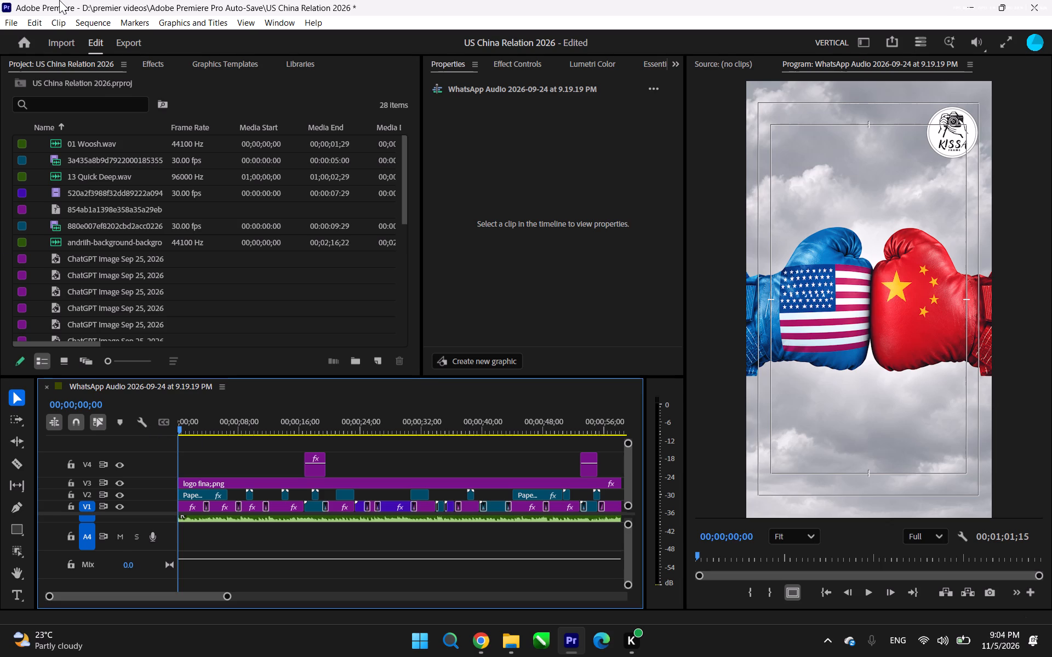
key(space)
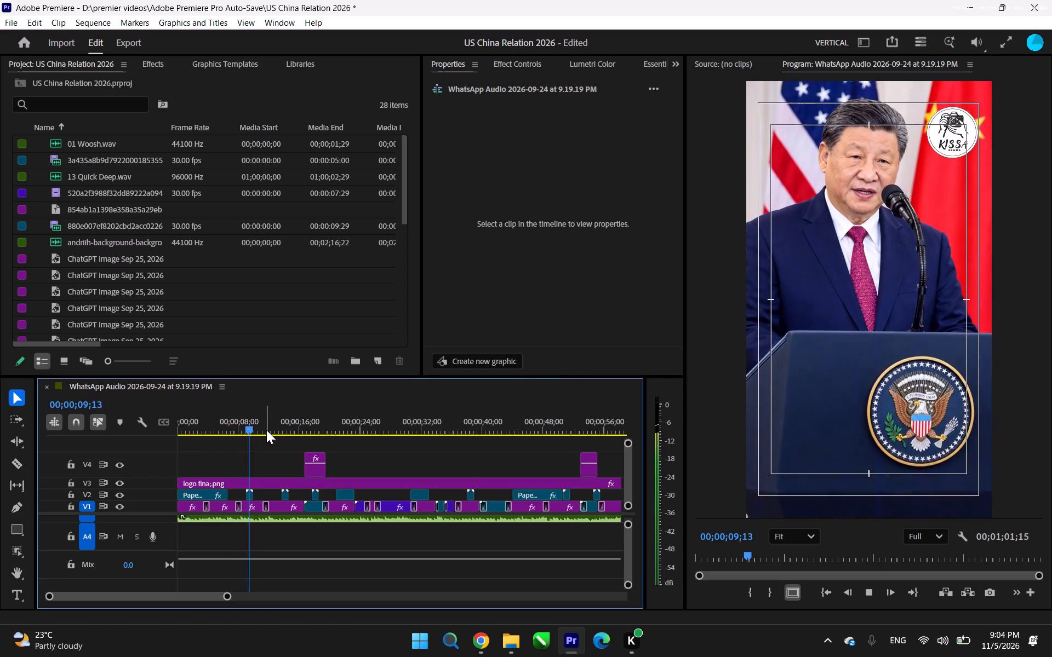
drag(254, 424, 308, 437)
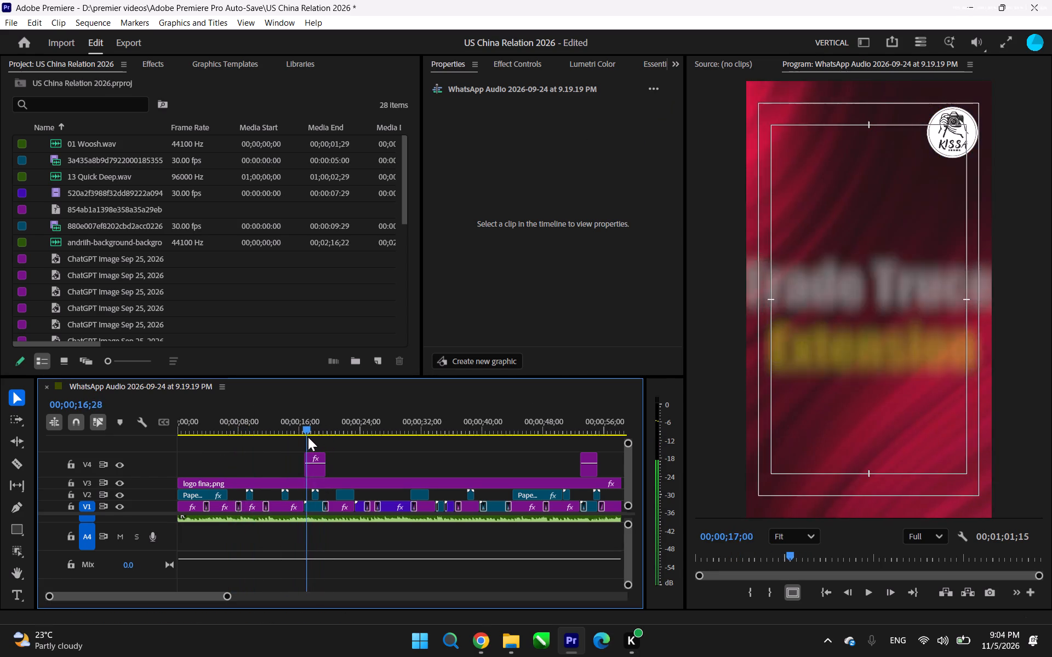
drag(308, 437, 303, 437)
key(space)
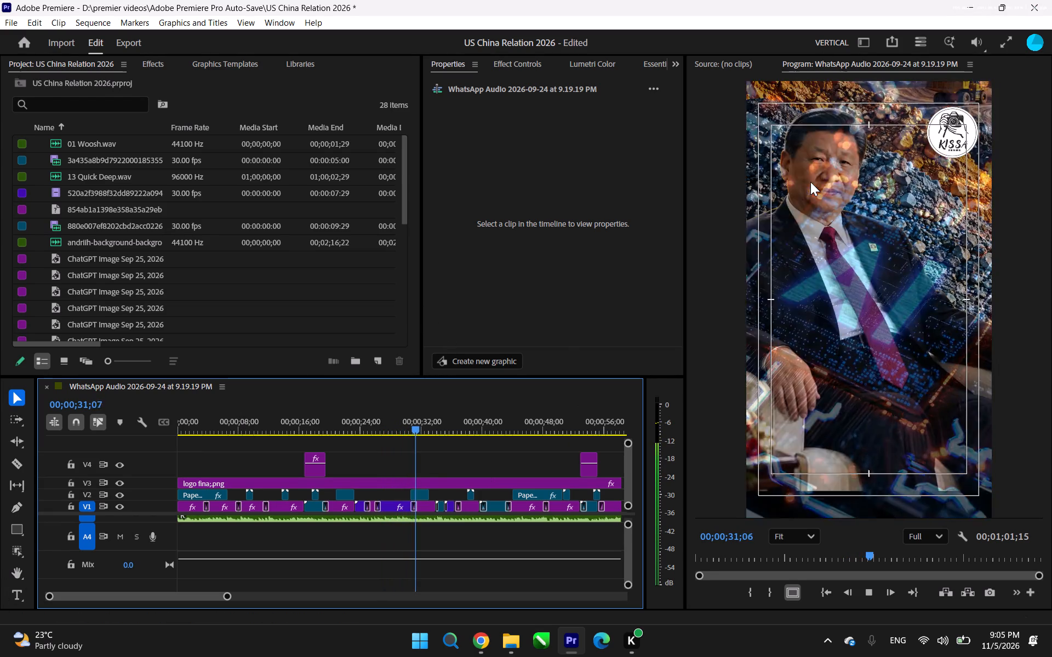
key(space)
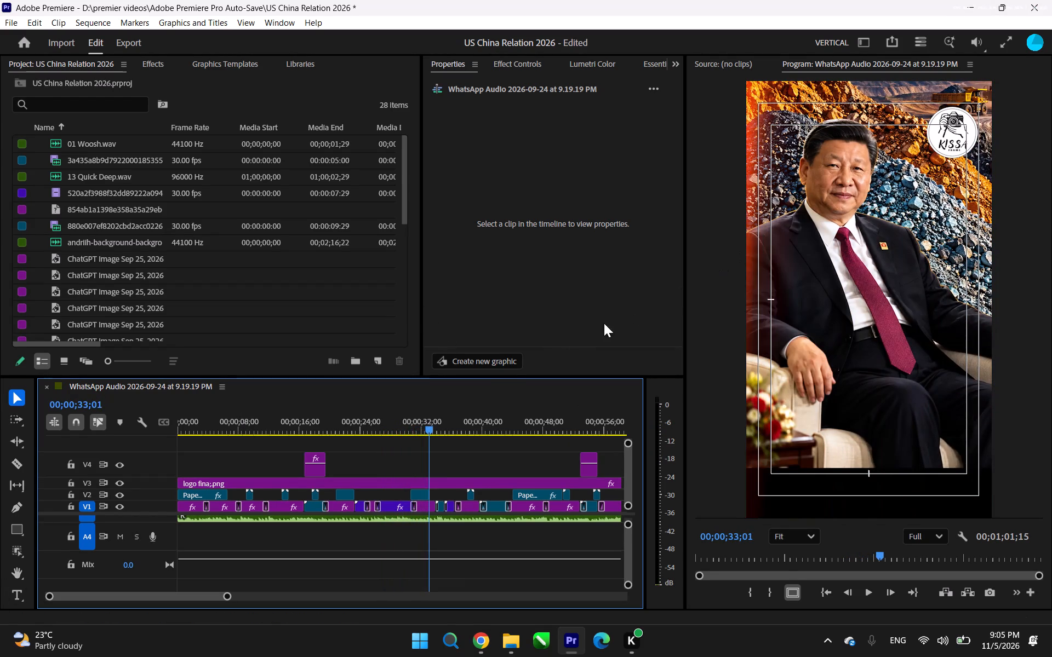
click(433, 424)
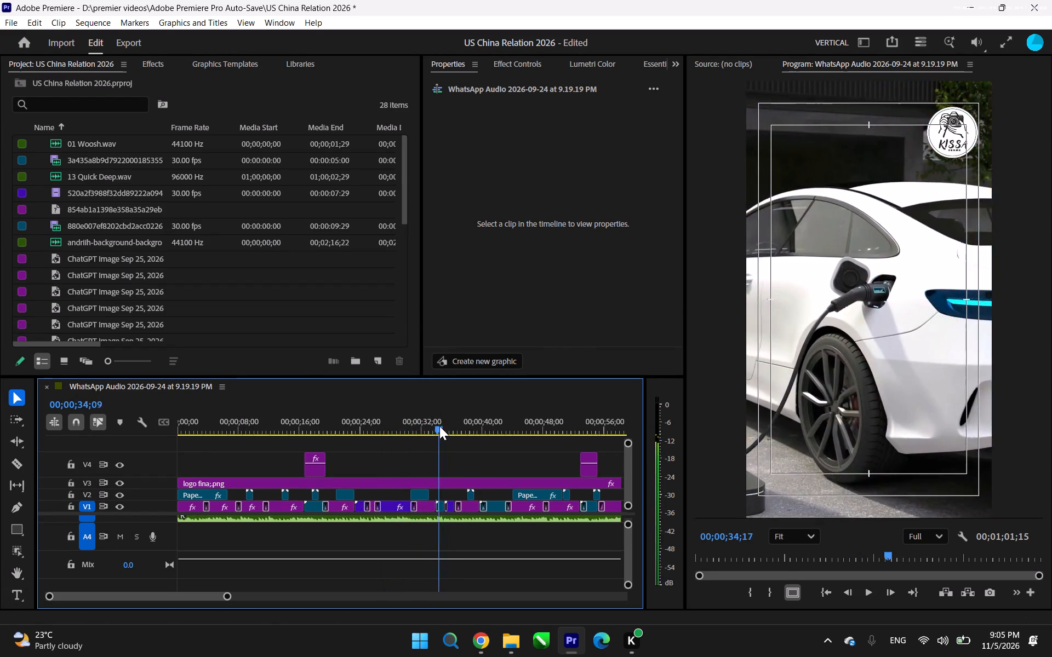
key(space)
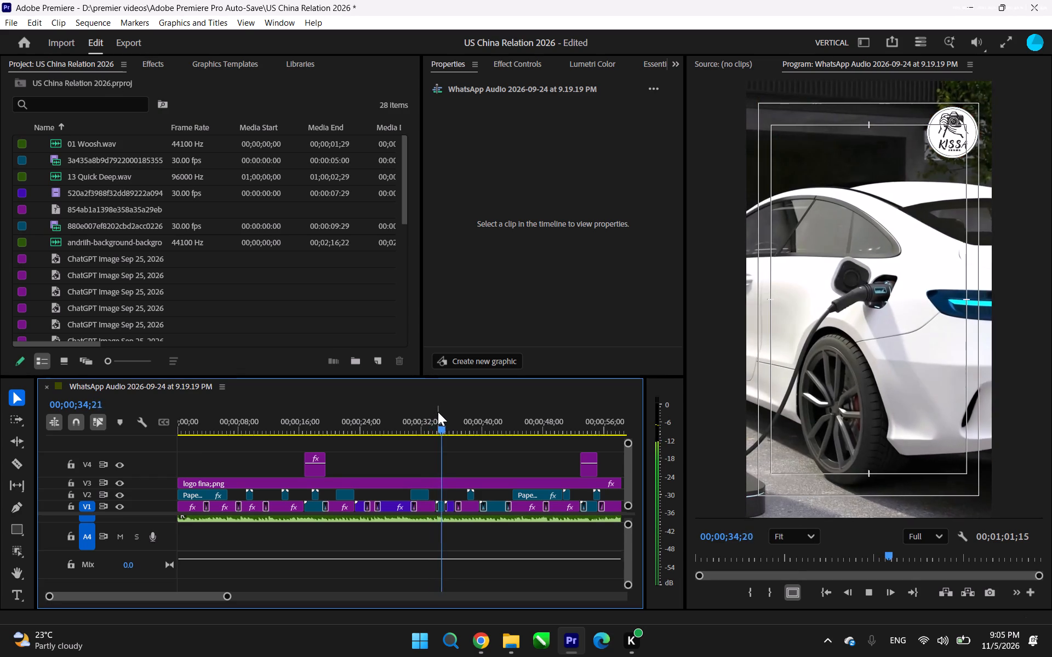
drag(447, 436, 430, 429)
click(430, 429)
key(space)
key(space)
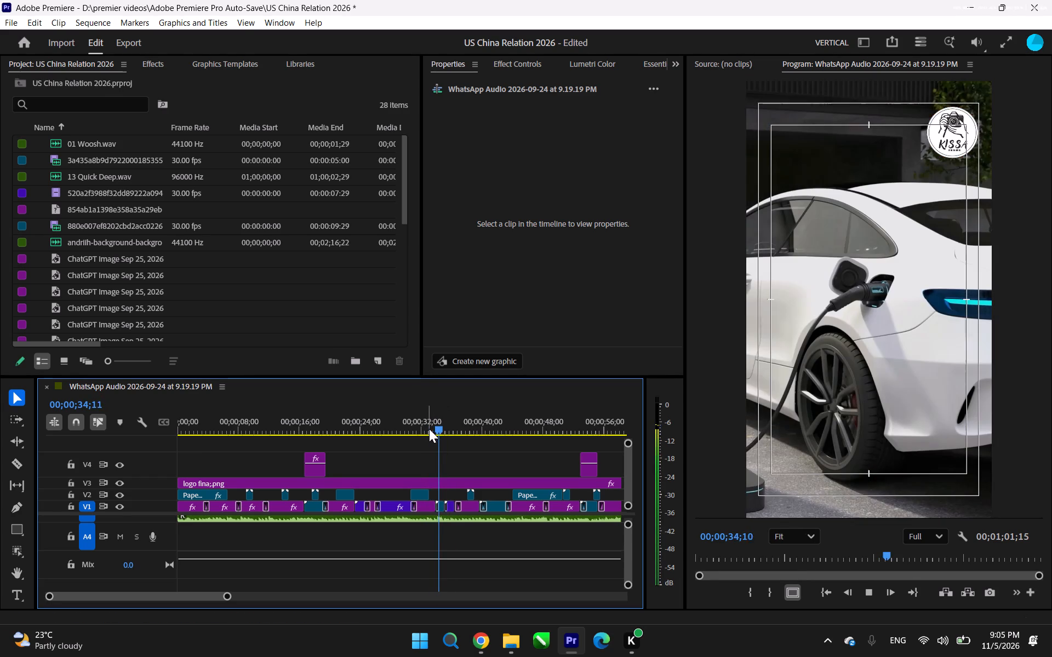
Delete the transitions on video track V1 at about 34, 4, 8, 12 and 19 seconds.
click(438, 508)
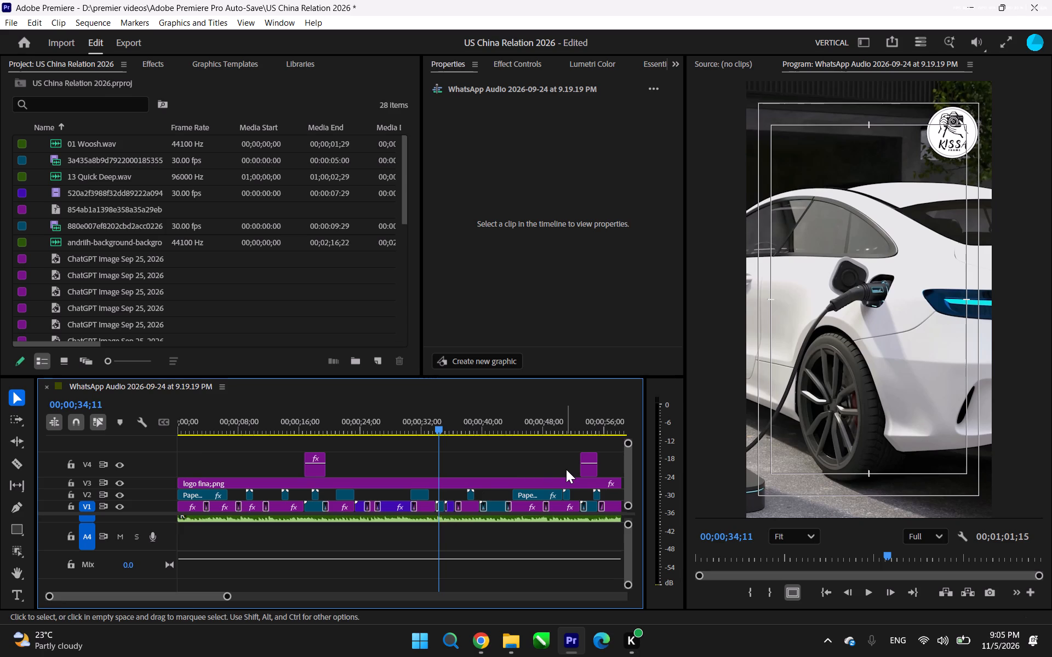
key(Delete)
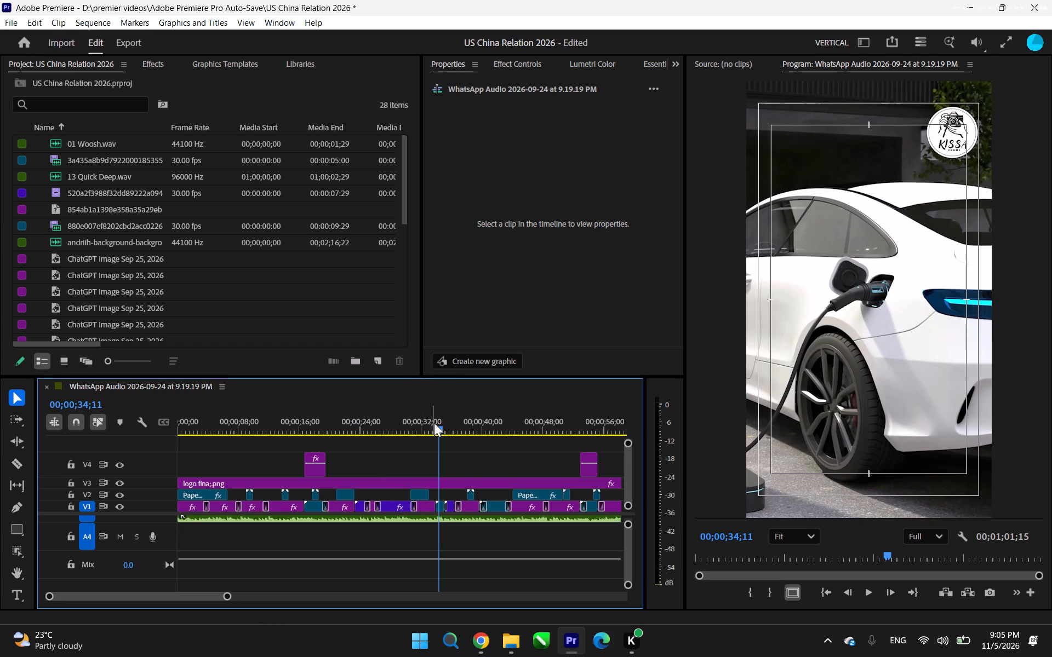
drag(436, 424, 137, 446)
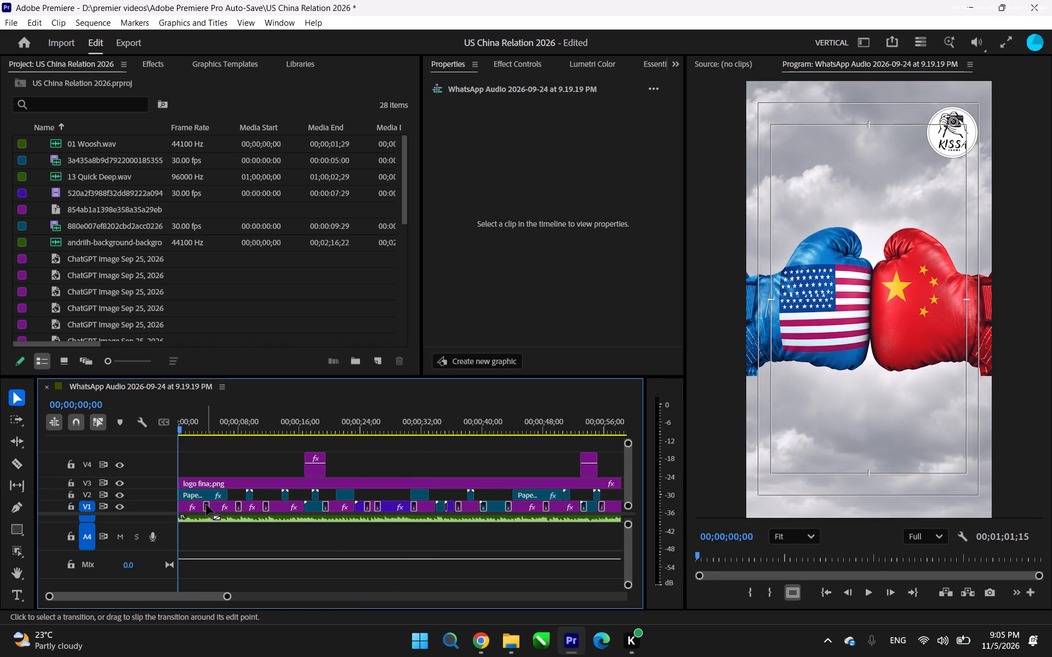
click(207, 505)
key(Delete)
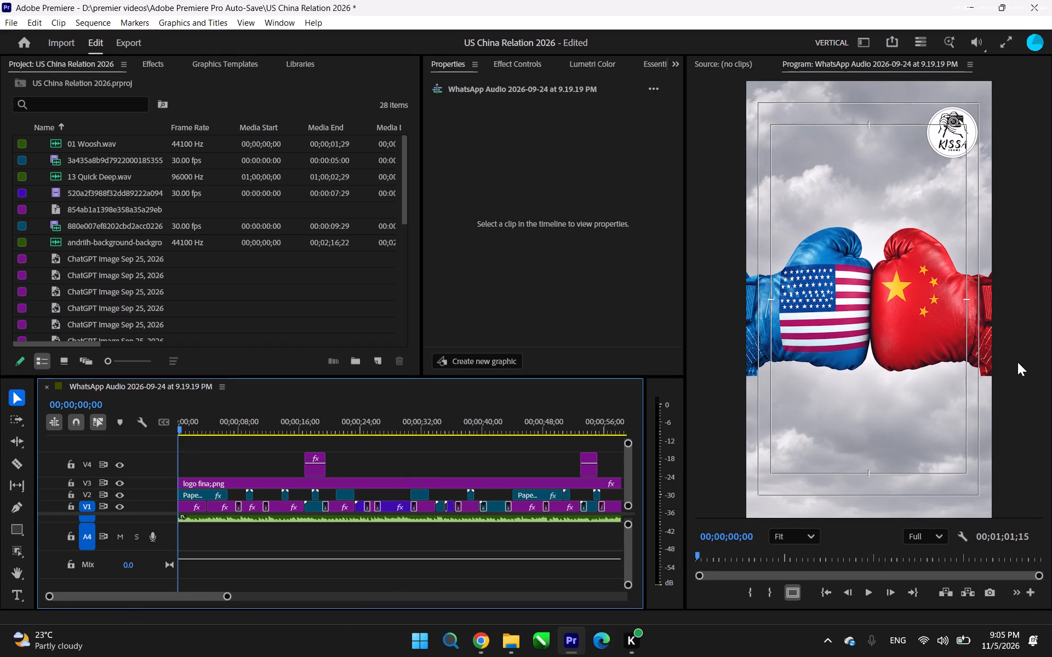
click(240, 509)
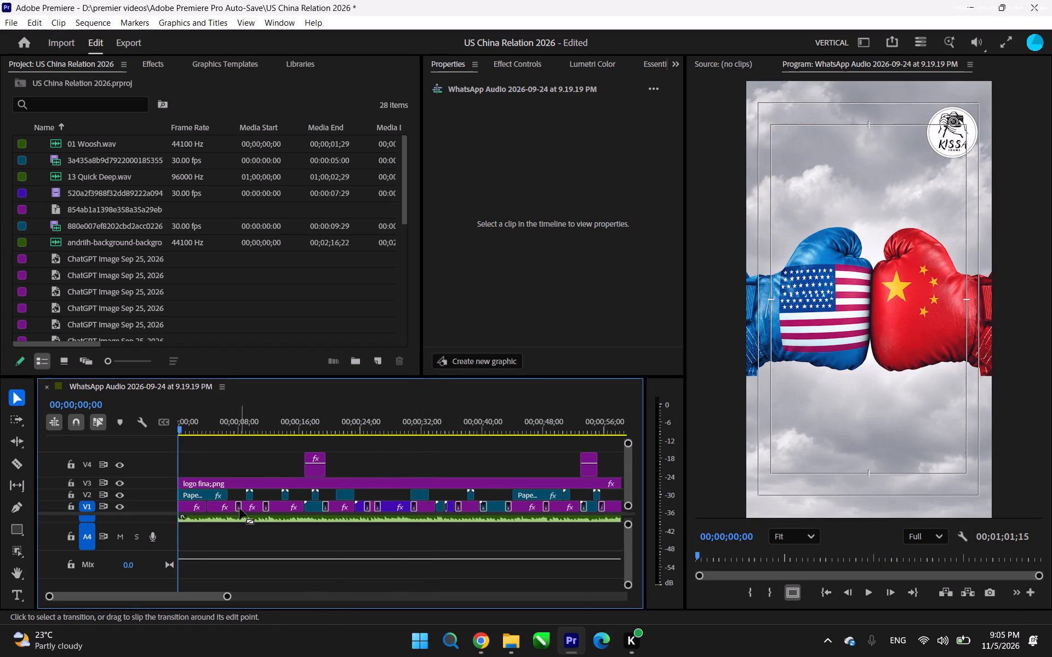
key(Delete)
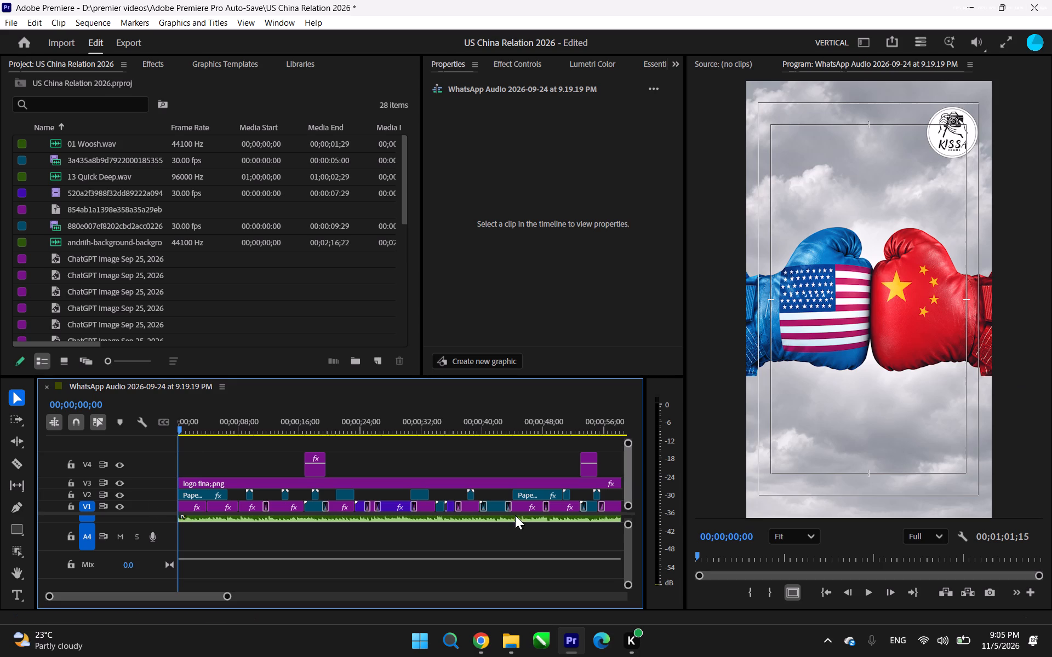
click(265, 508)
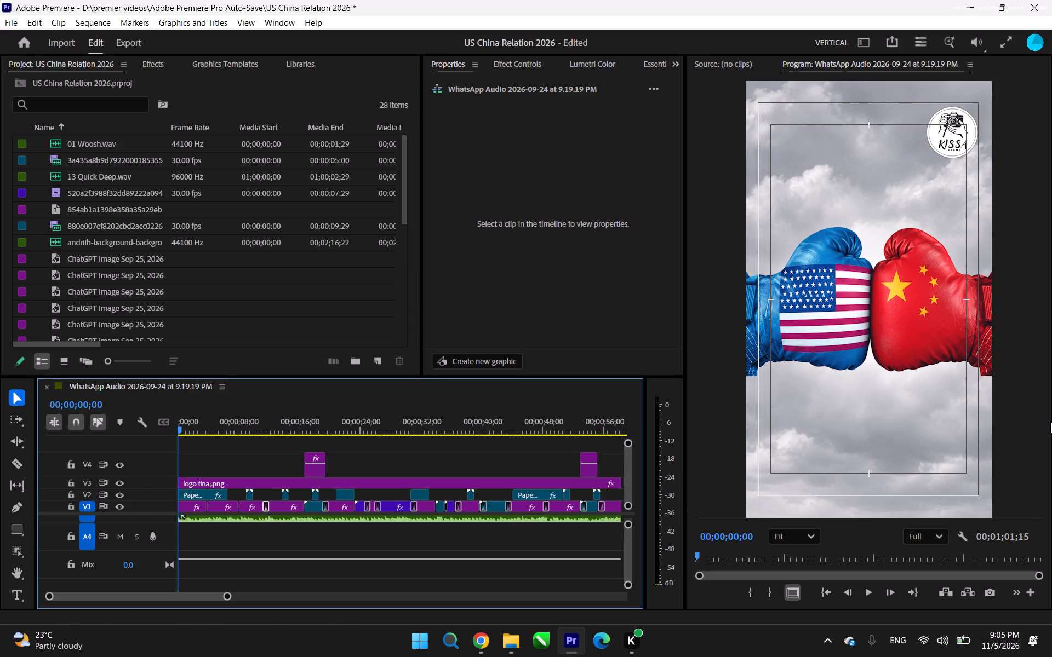
key(Delete)
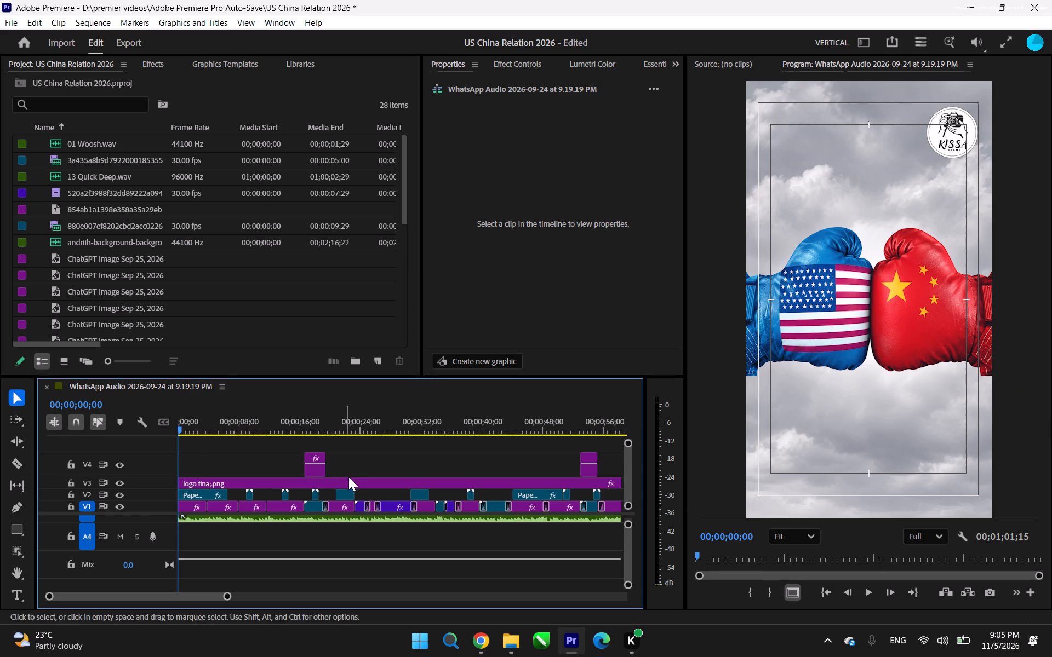
click(326, 509)
key(Delete)
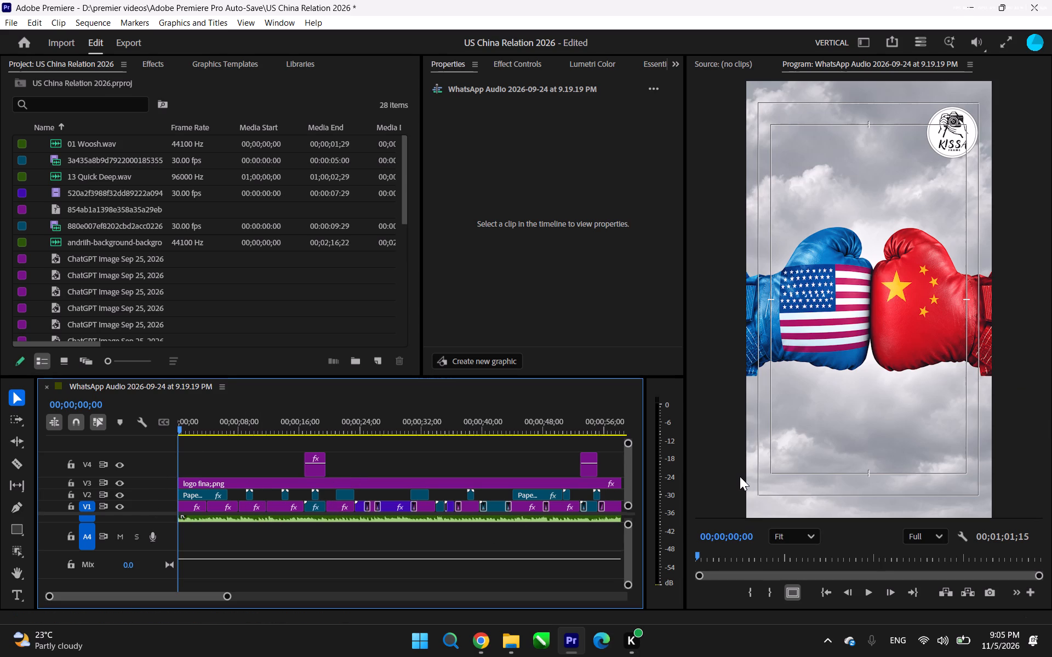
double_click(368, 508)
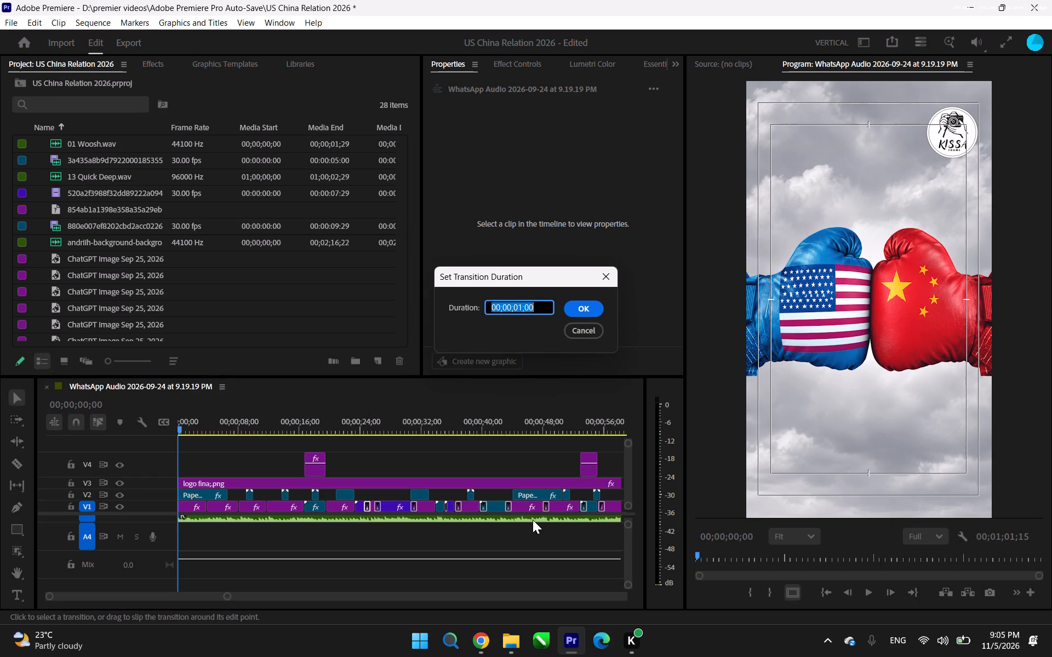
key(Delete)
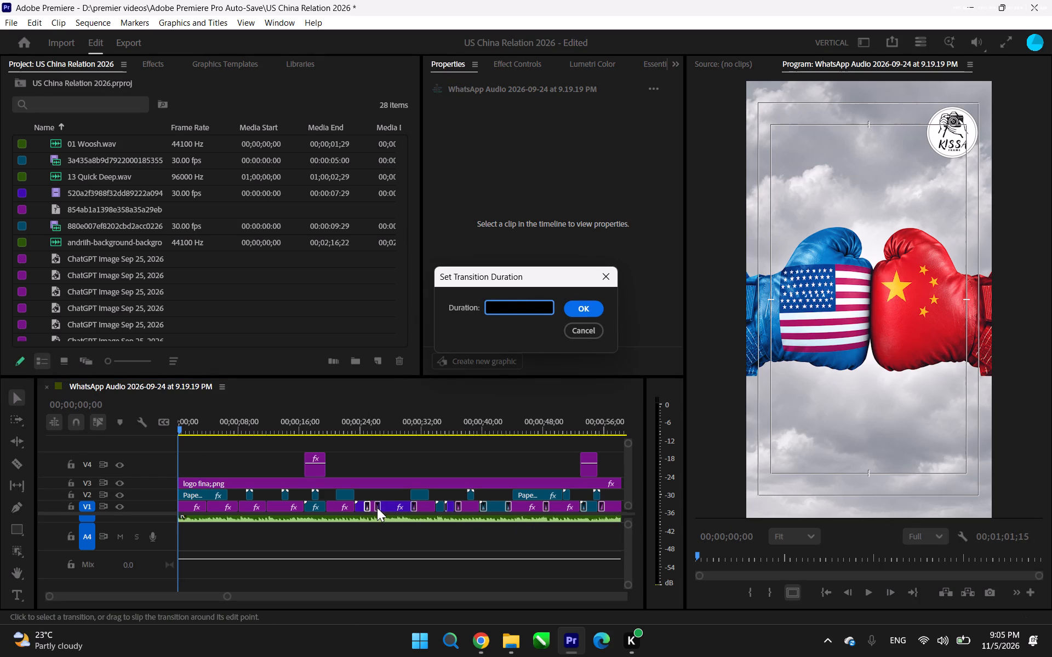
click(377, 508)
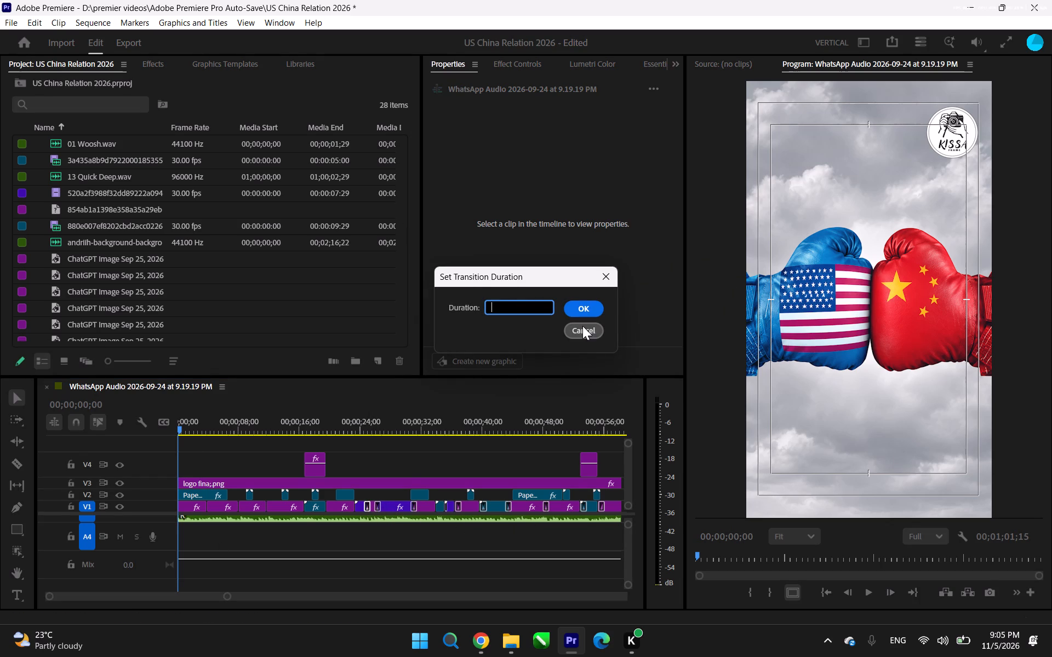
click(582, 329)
Delete the transitions on video track V1 at about 25, 26, 31 and 37 seconds.
click(368, 508)
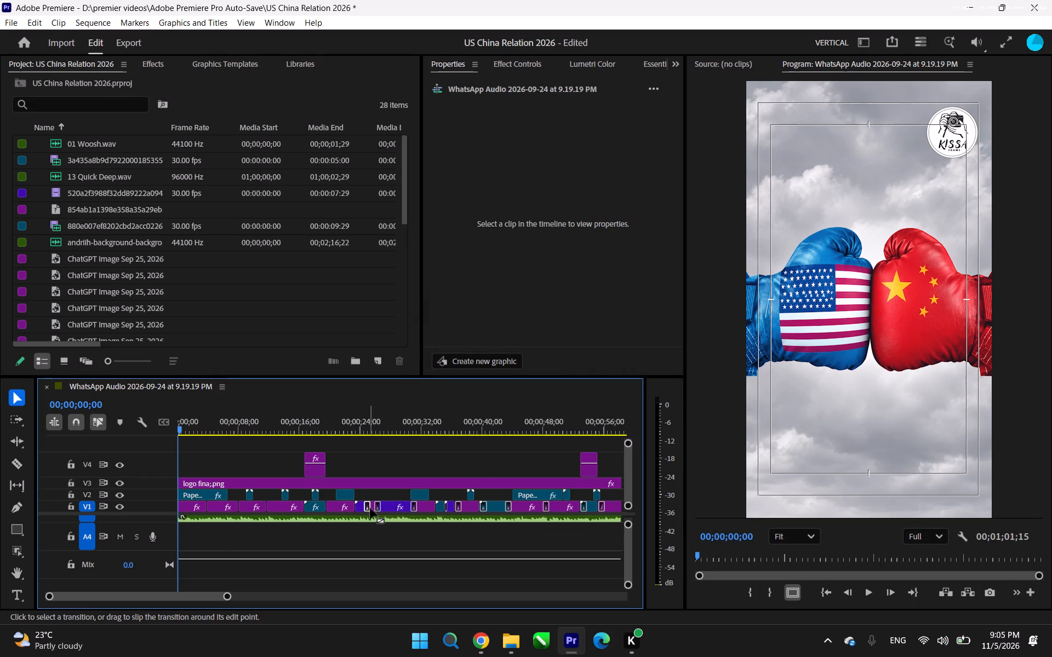
key(Delete)
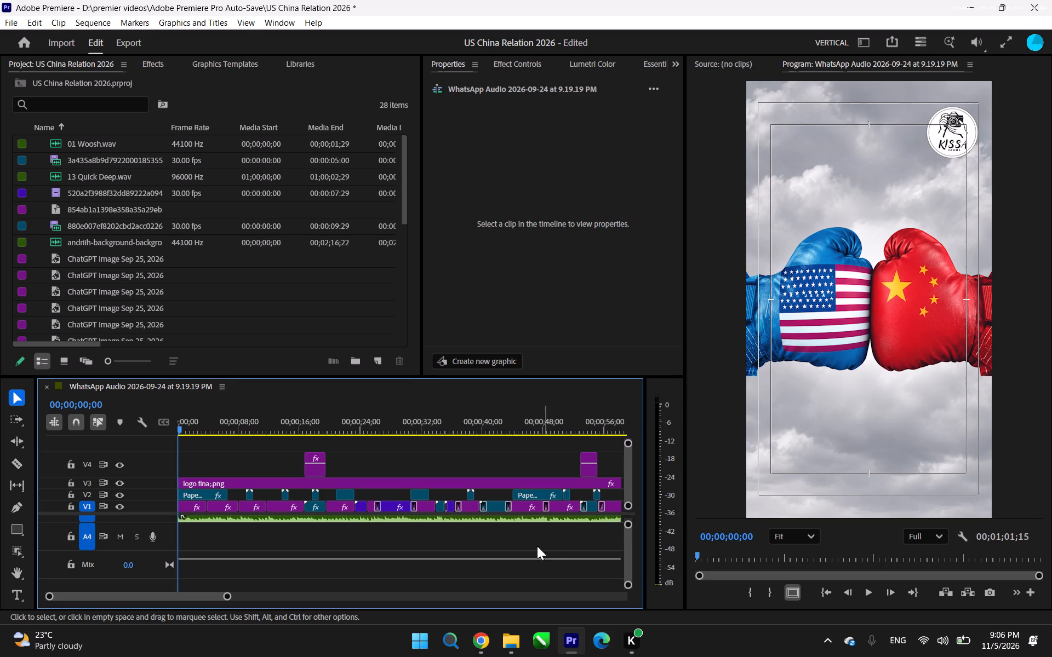
click(379, 506)
key(Delete)
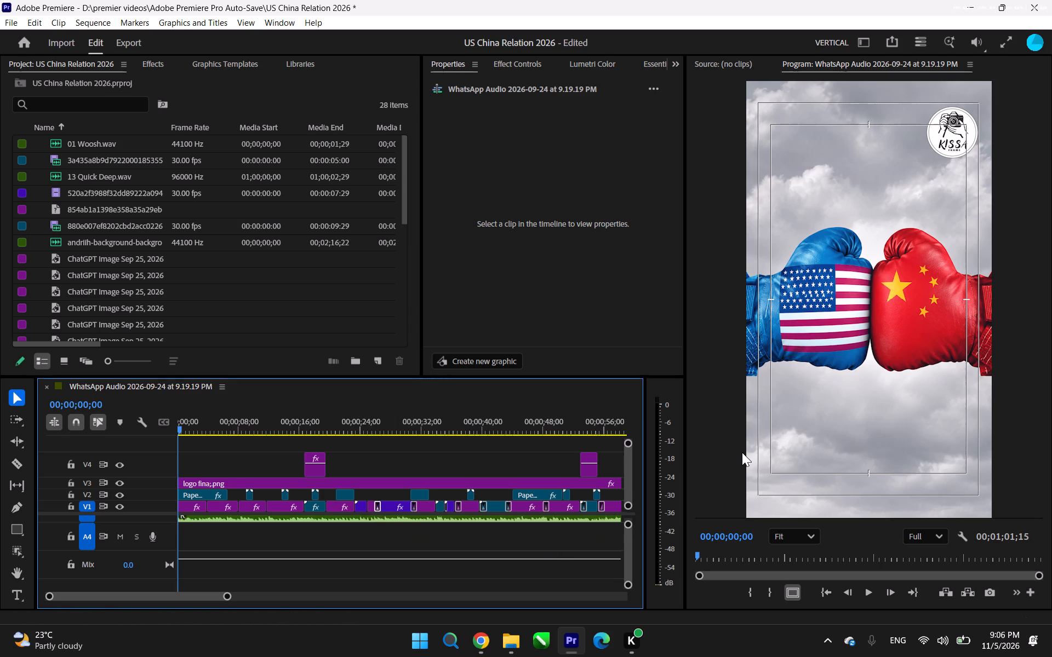
click(415, 509)
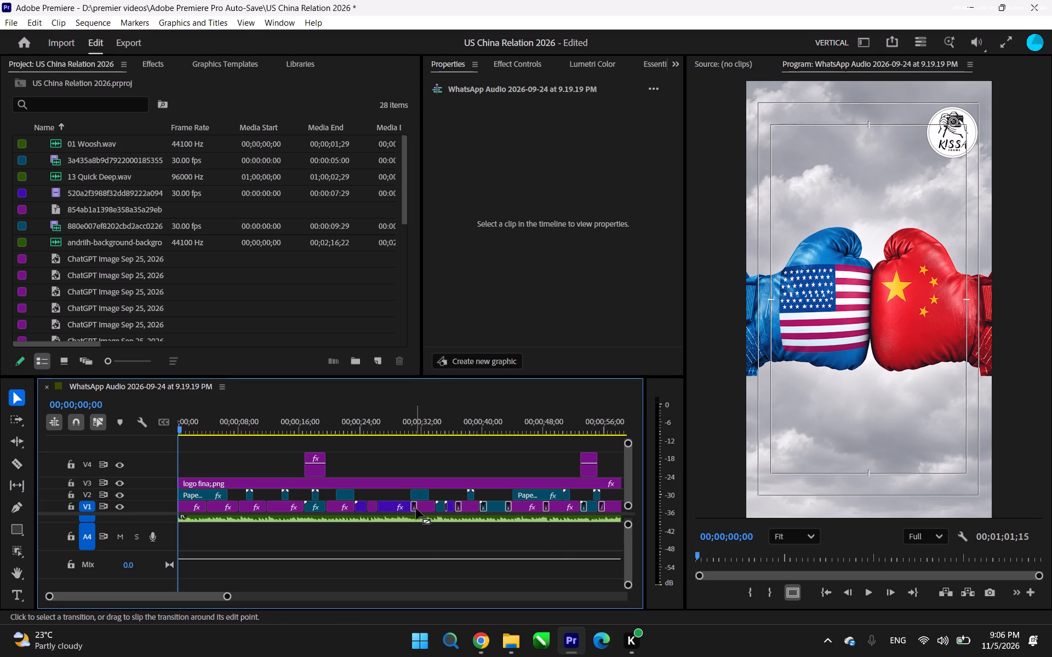
key(Delete)
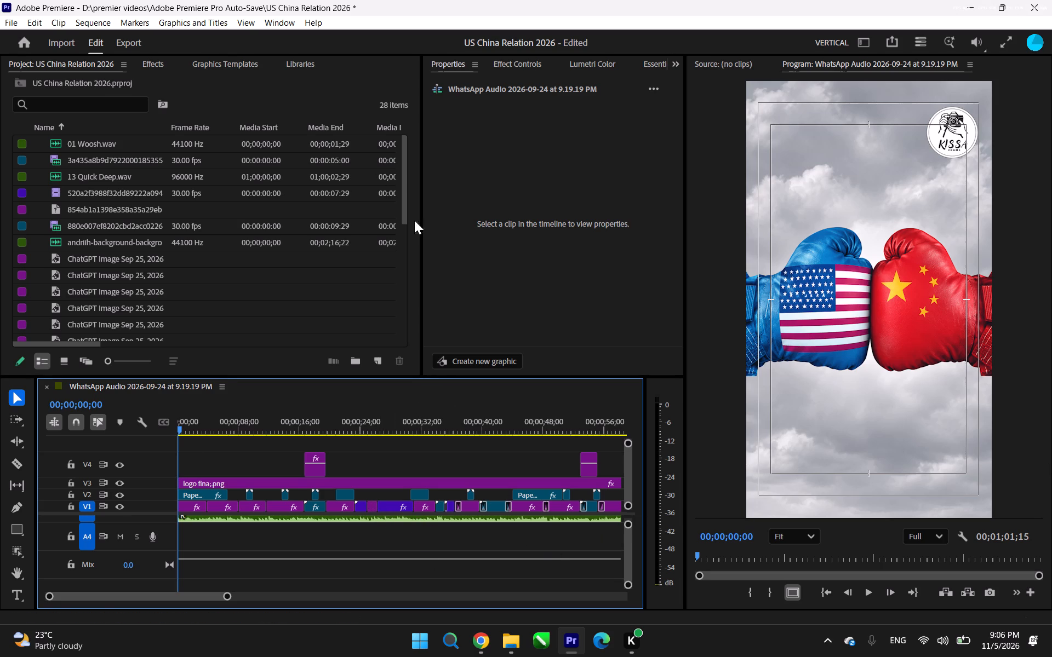
click(458, 507)
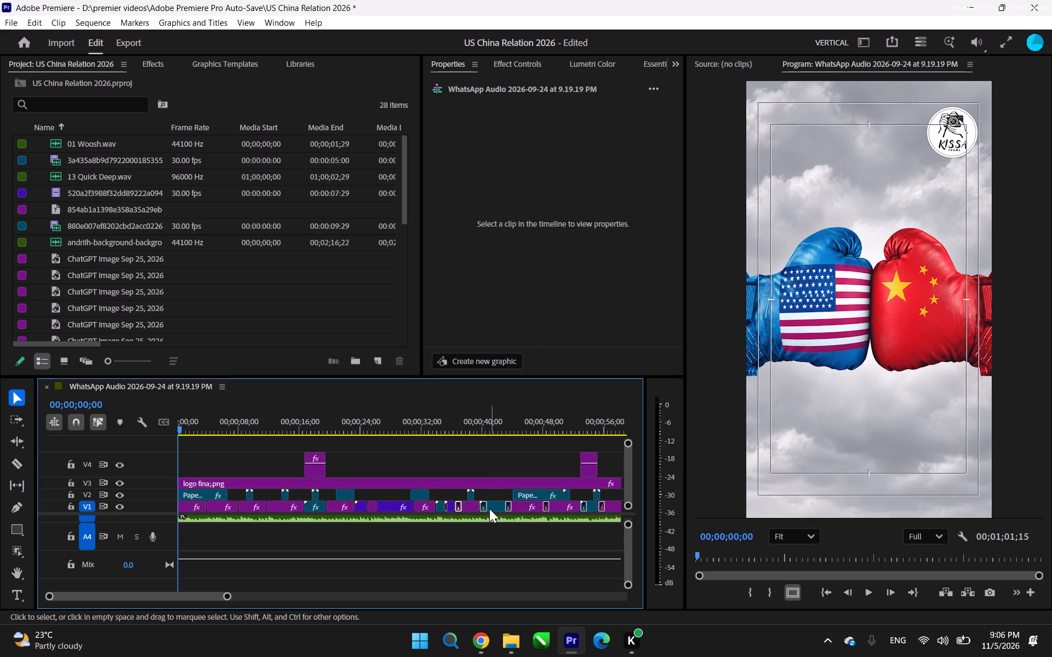
key(Delete)
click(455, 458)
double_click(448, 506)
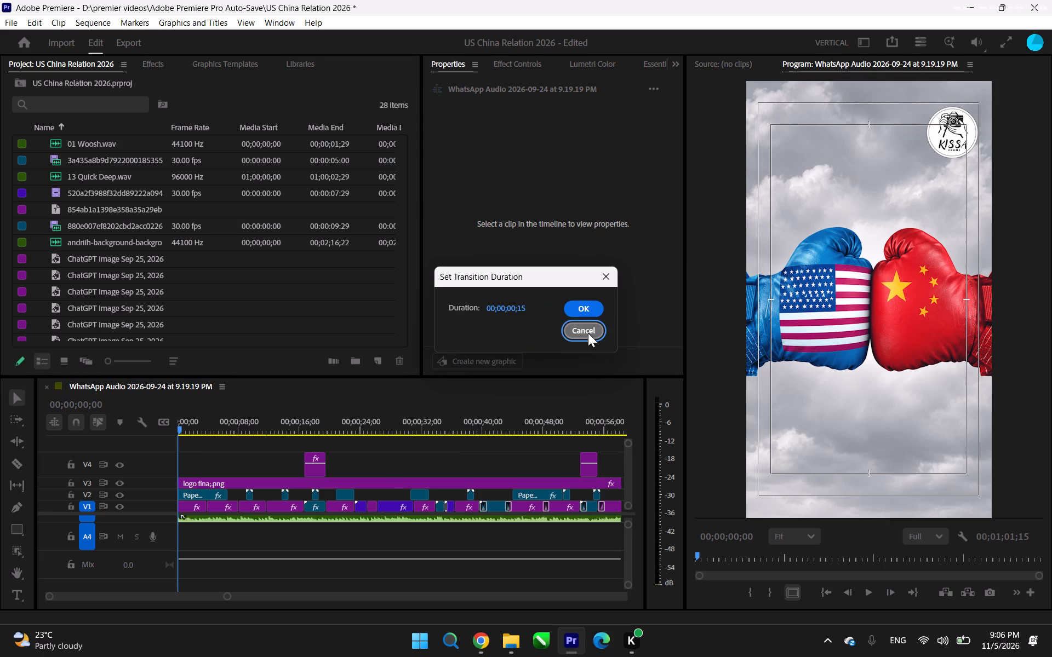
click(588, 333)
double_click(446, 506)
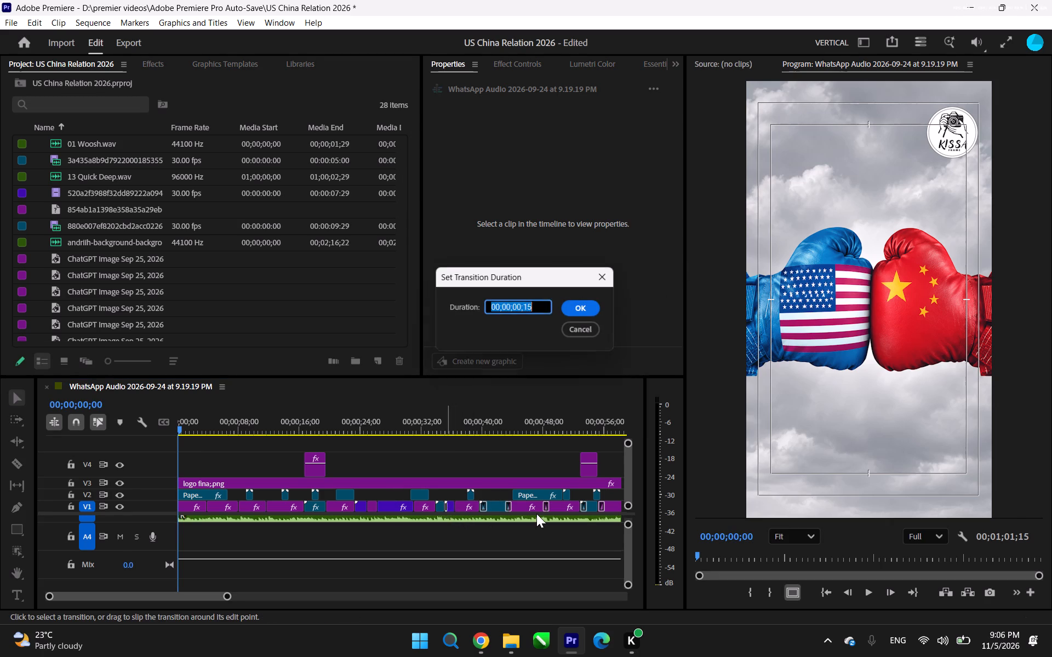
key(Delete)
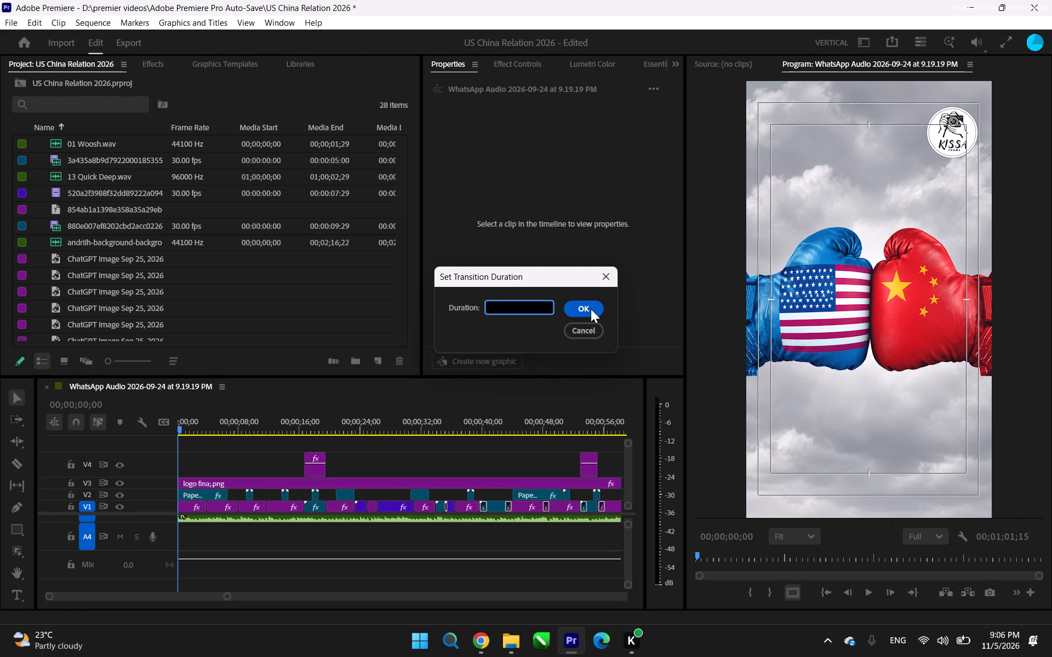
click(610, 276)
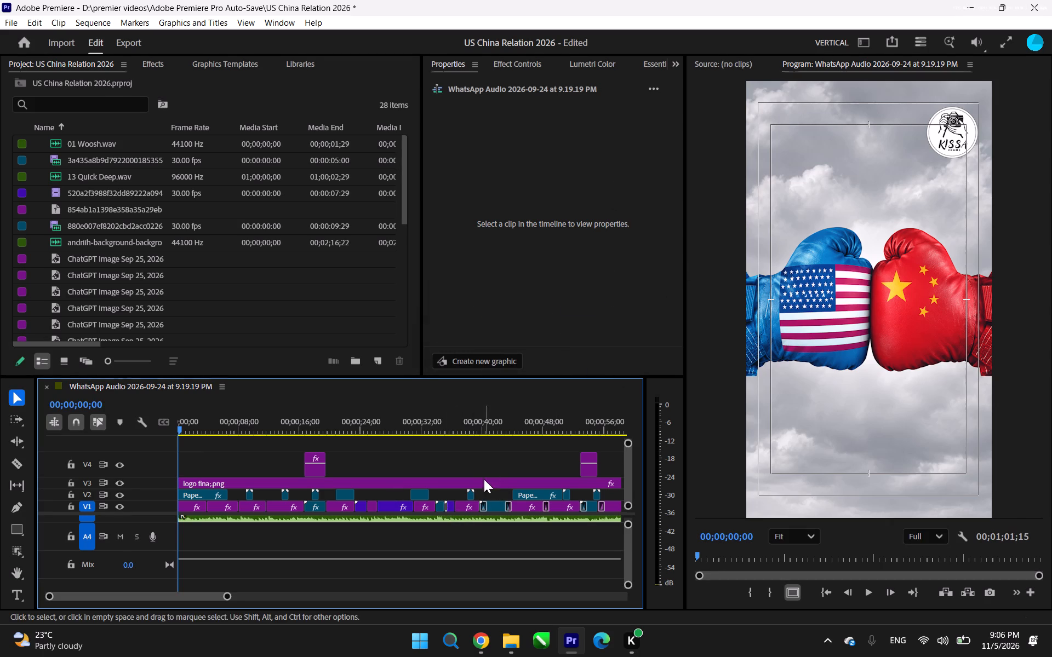
Delete the short transition on video track V1 at about 35 seconds.
click(448, 505)
click(493, 528)
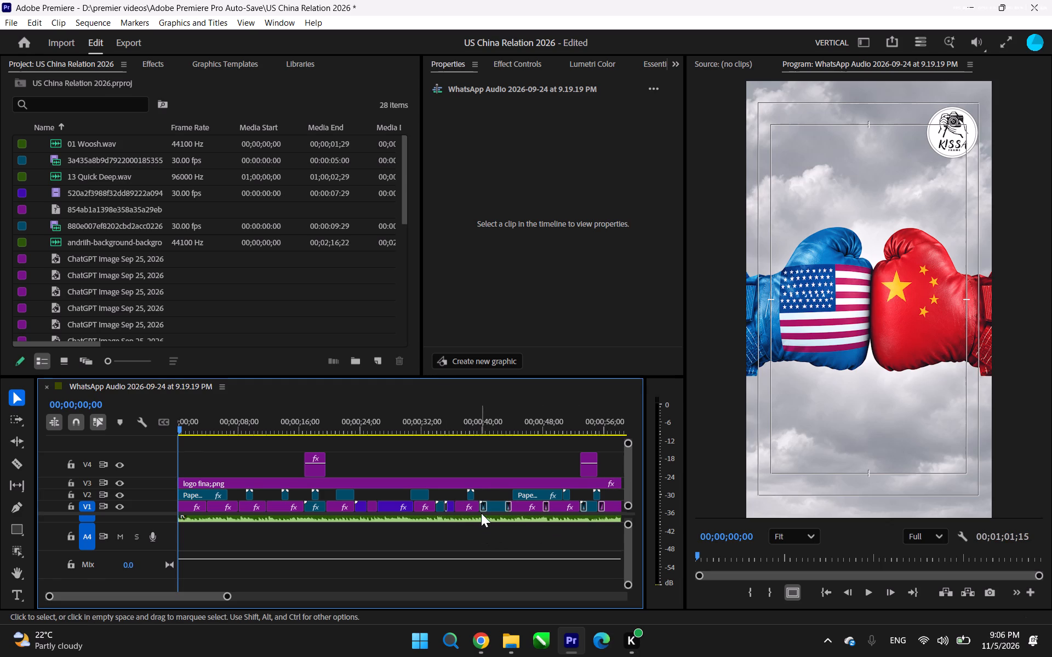
click(448, 509)
key(Delete)
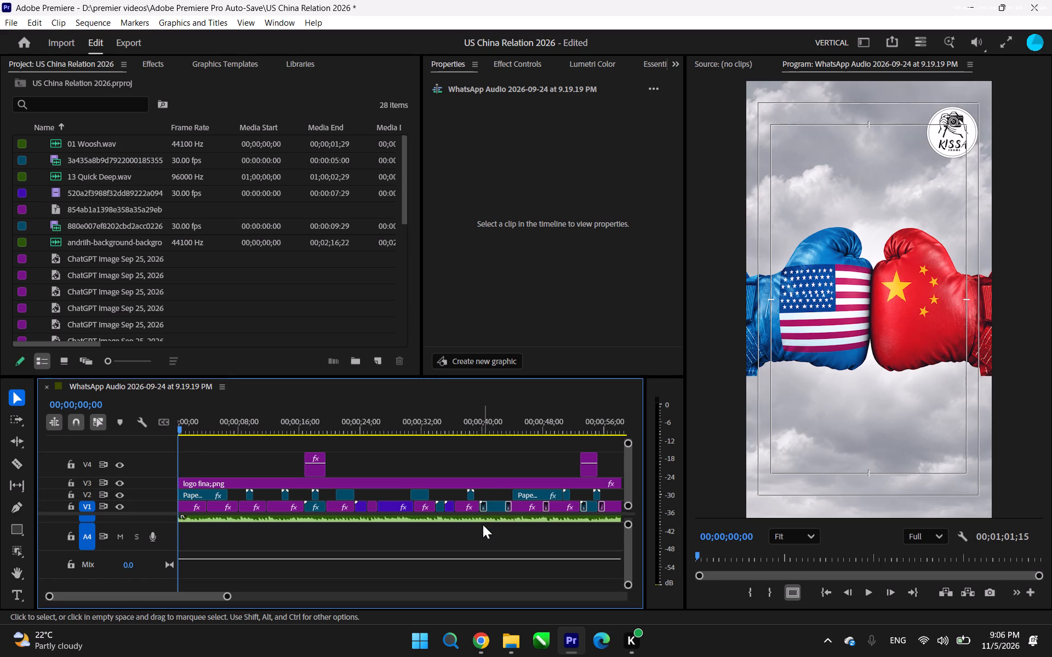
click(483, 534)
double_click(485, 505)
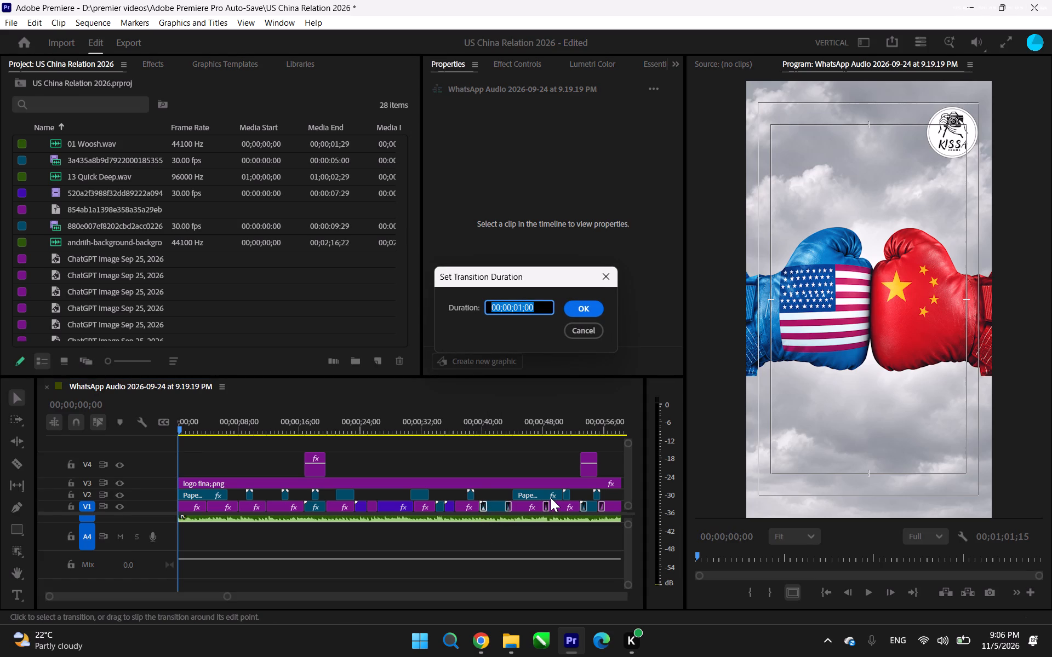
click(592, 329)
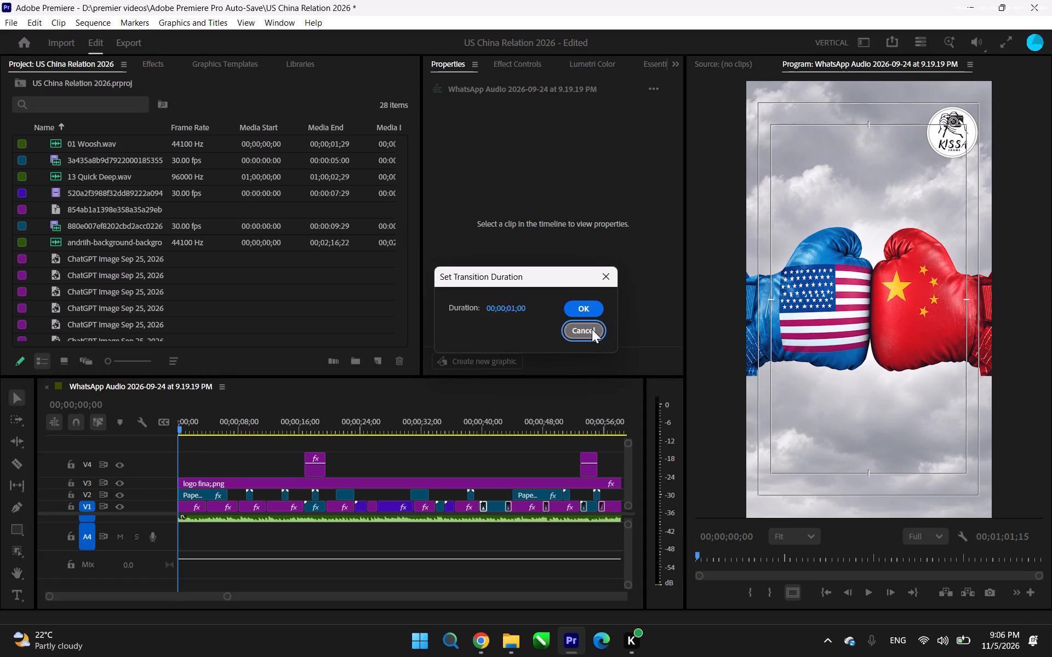
Play the sequence from its start to about 4 seconds, checking the first cut, and move the playhead back to 00;00;03;13.
drag(179, 429, 137, 435)
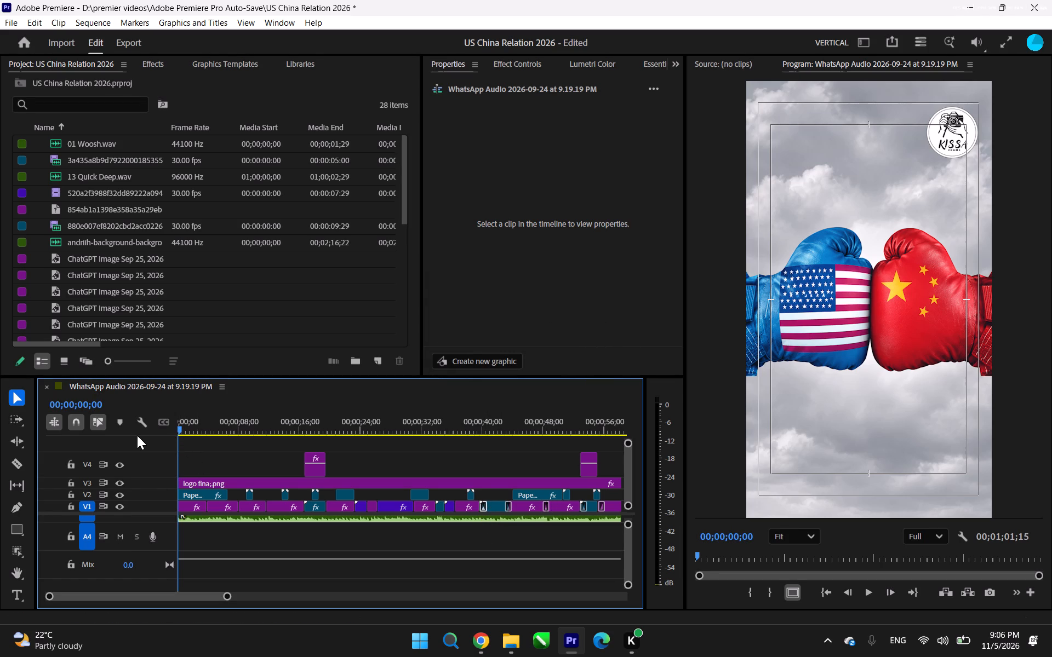
key(space)
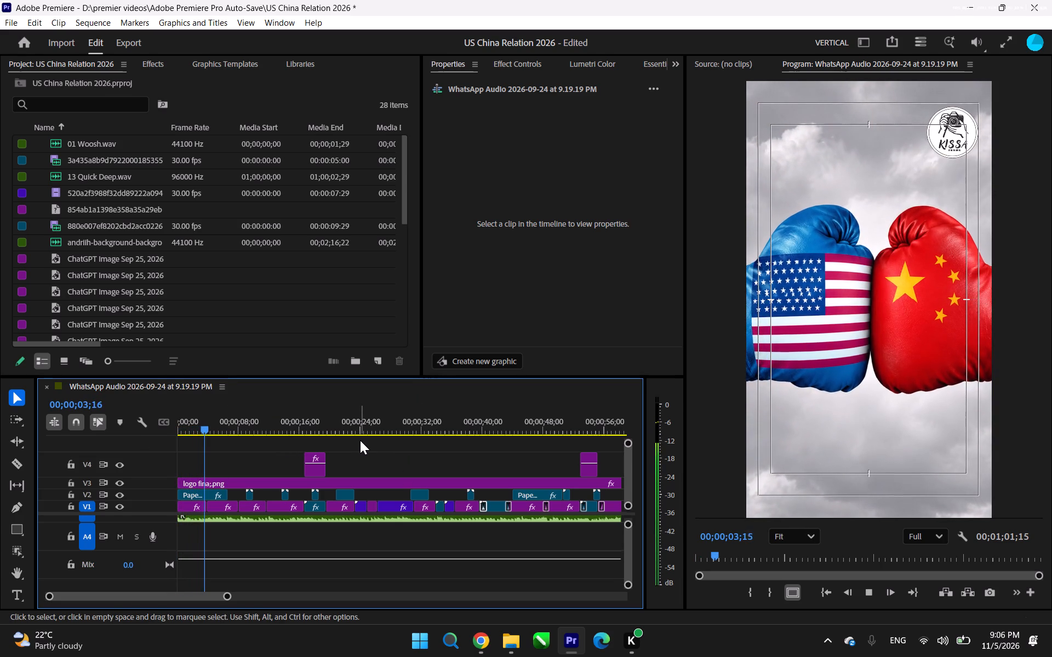
key(space)
key(space)
key(space)
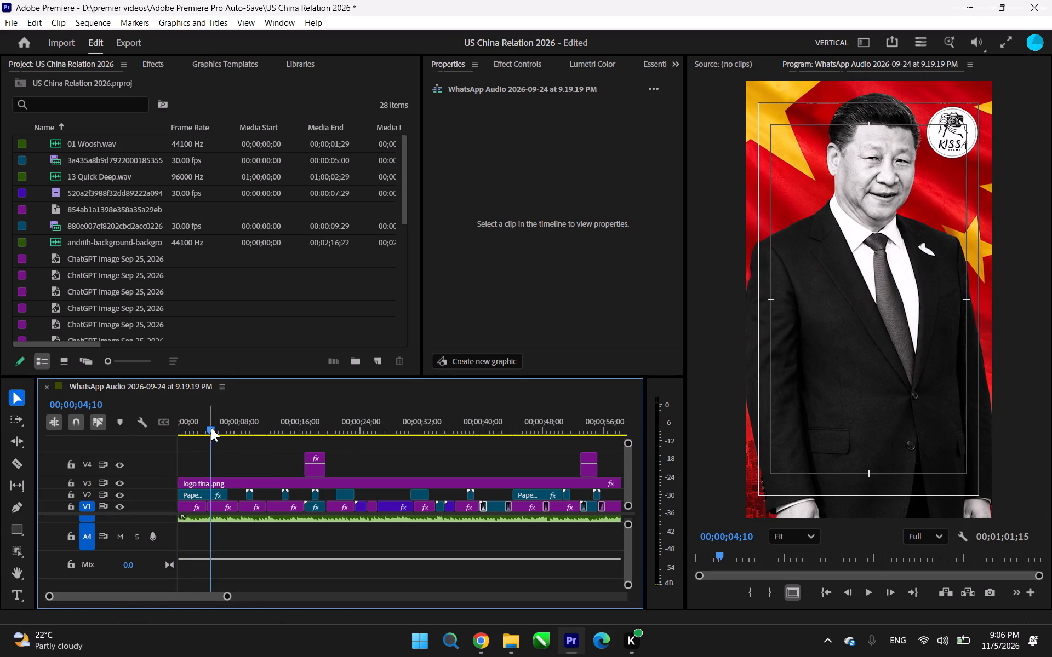
drag(213, 426, 207, 424)
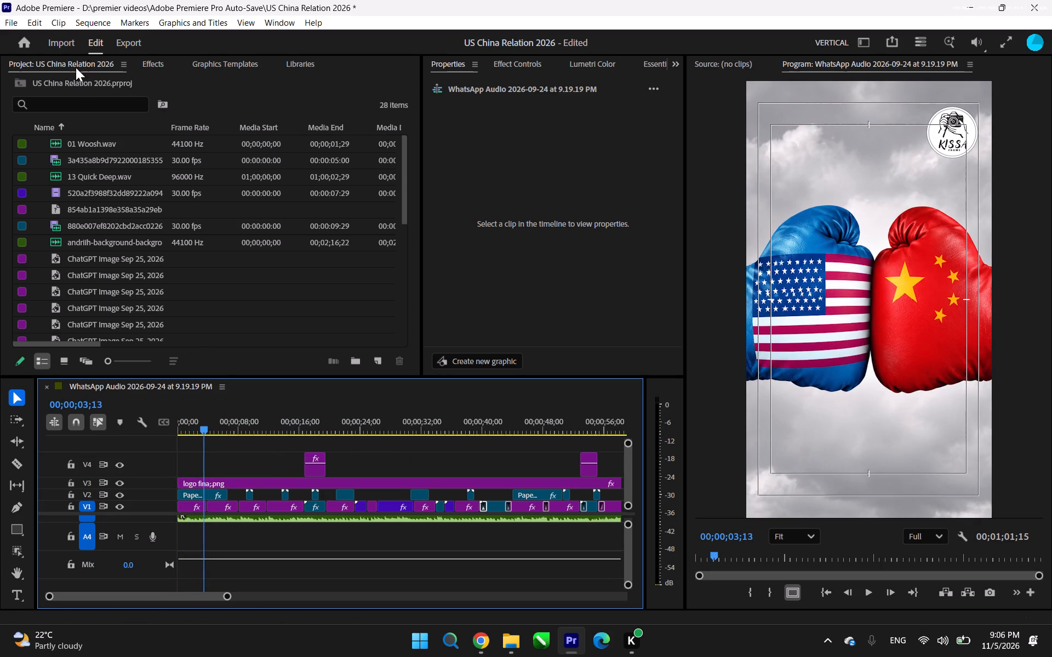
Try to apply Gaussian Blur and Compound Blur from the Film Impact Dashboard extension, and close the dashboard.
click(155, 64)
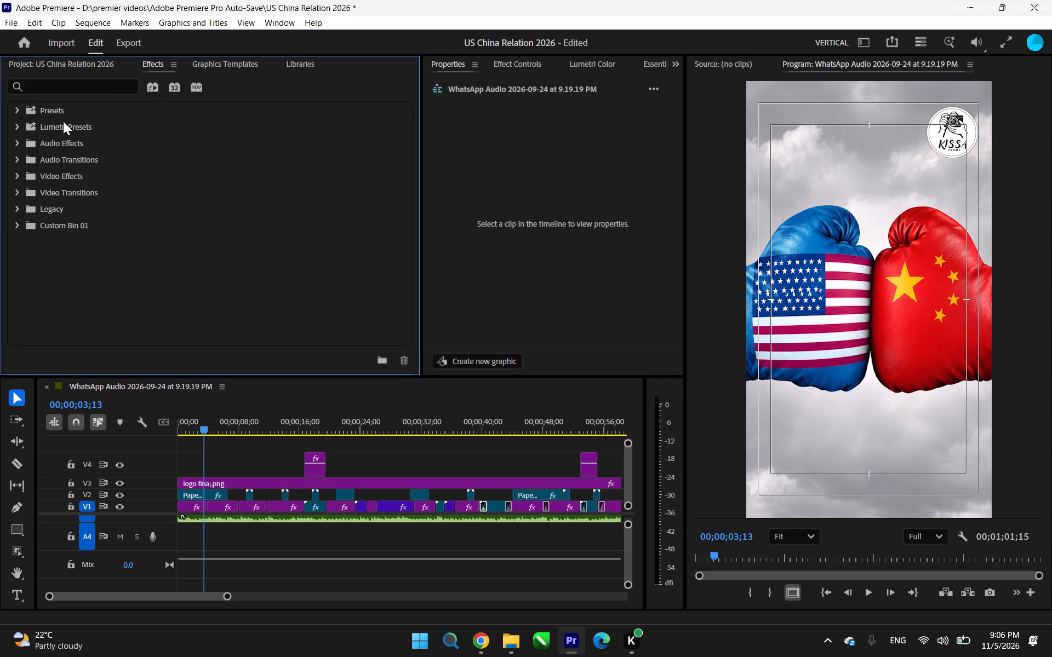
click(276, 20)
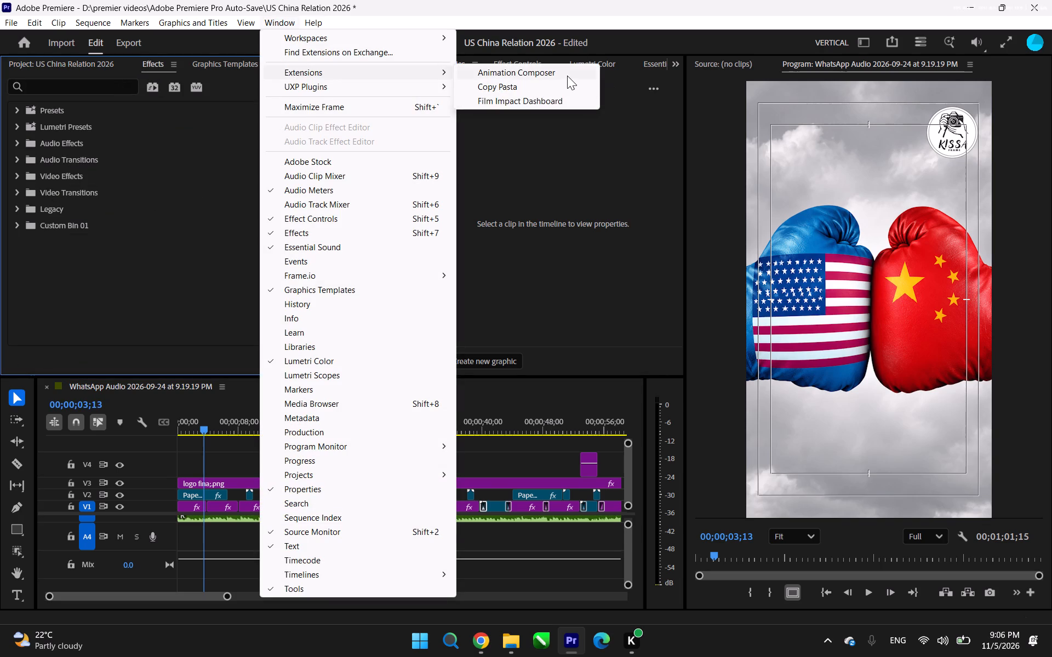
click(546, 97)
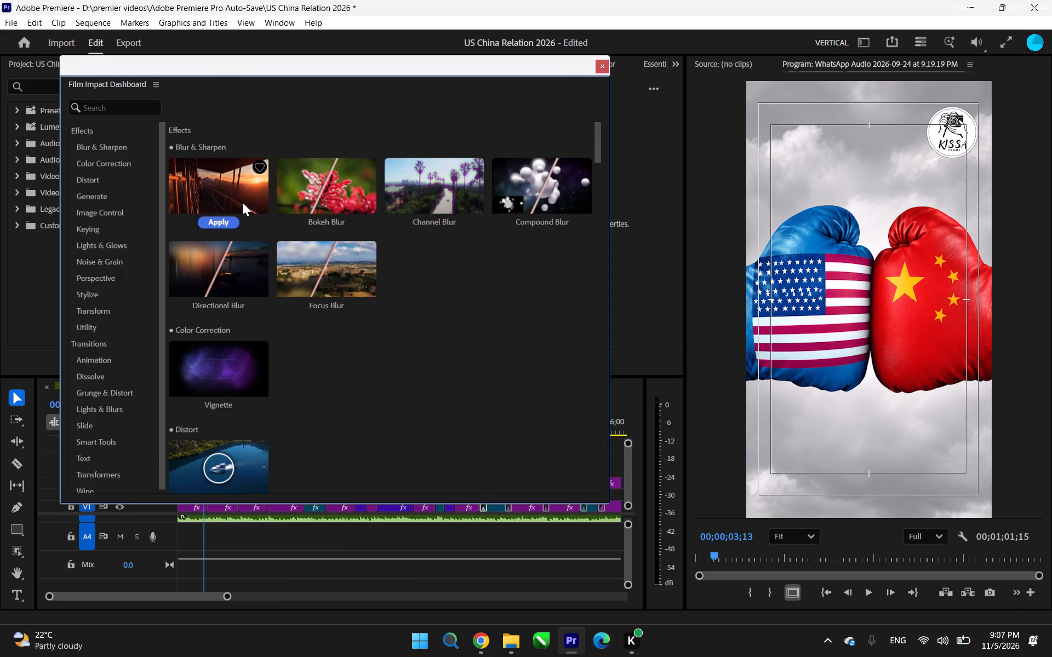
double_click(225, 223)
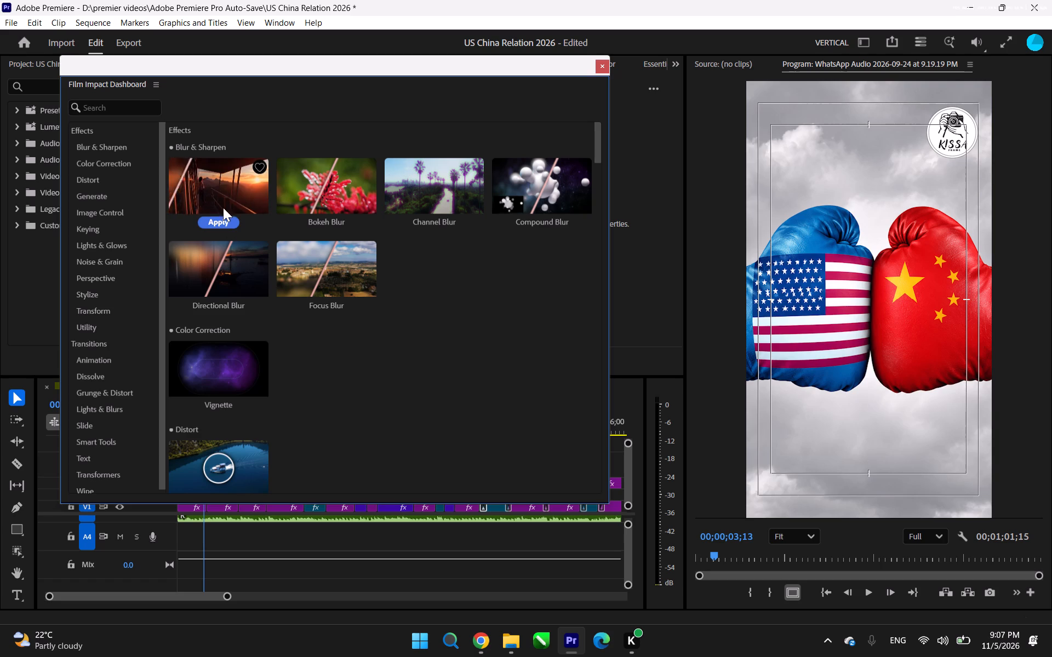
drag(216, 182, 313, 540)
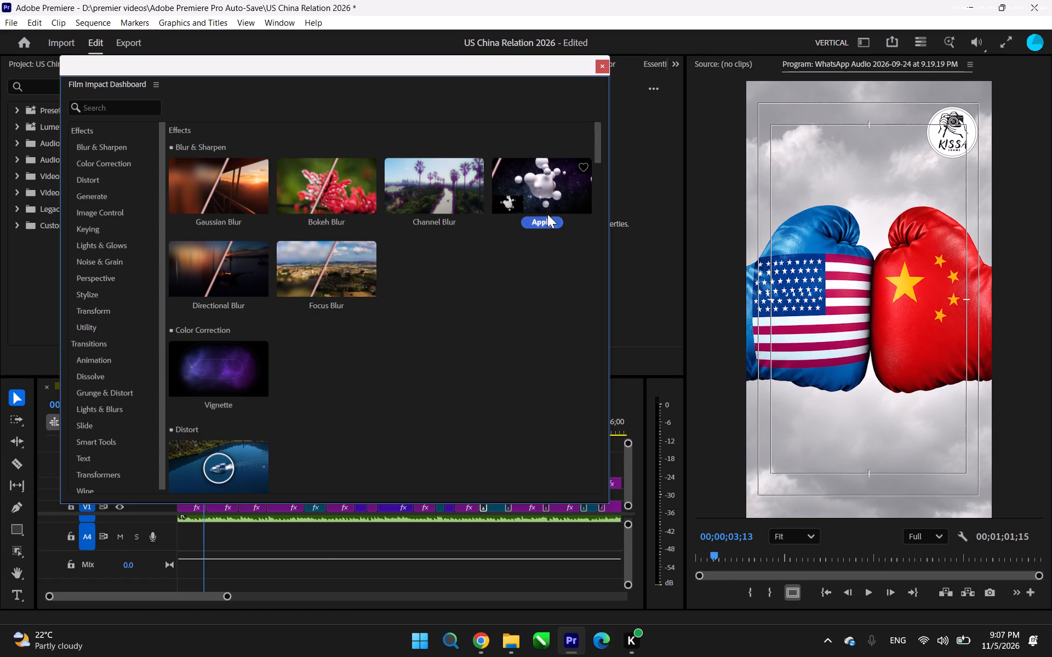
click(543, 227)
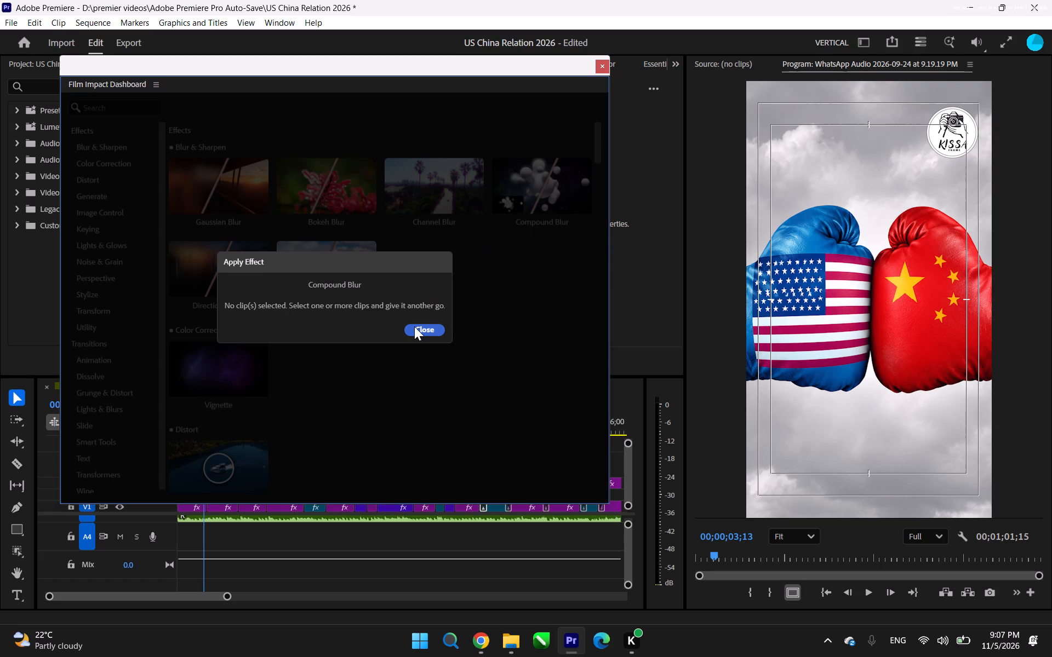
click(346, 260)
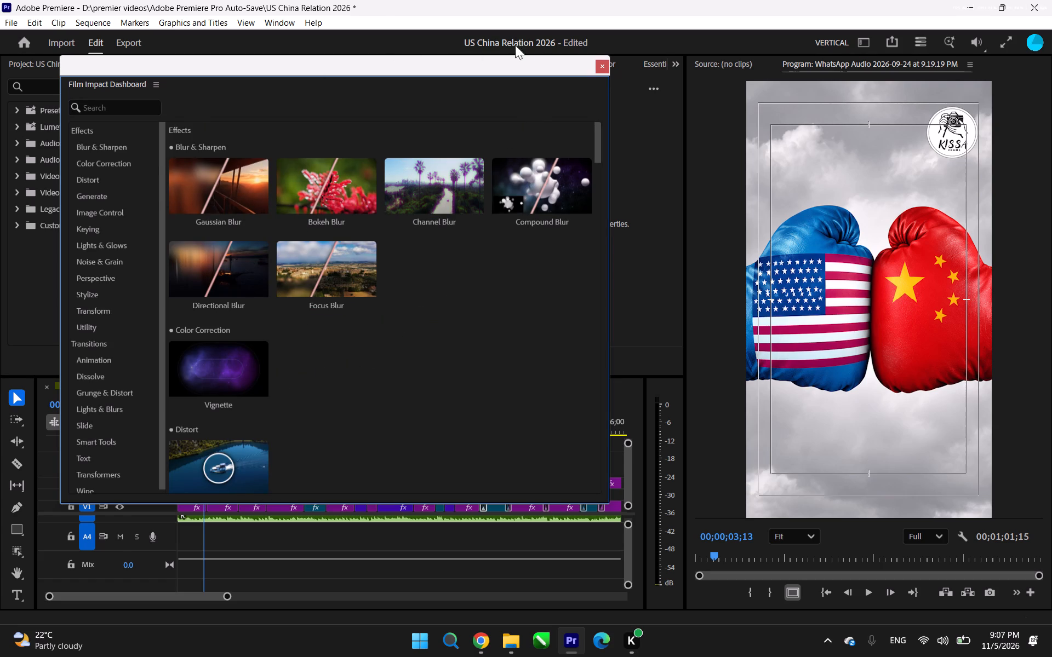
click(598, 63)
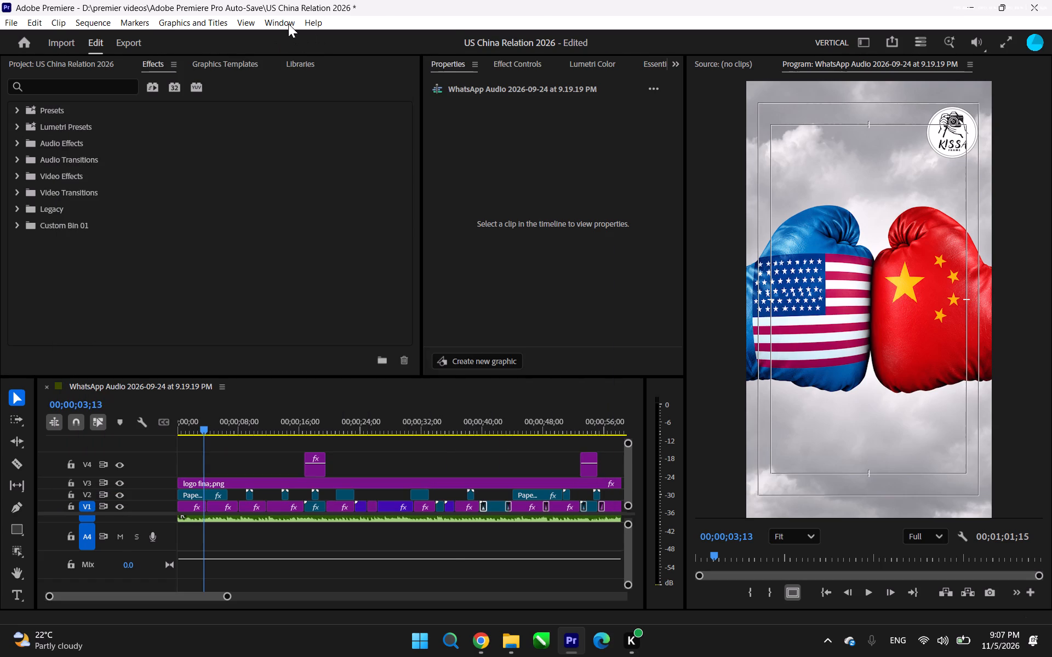
Open the Animation Composer extension.
click(288, 24)
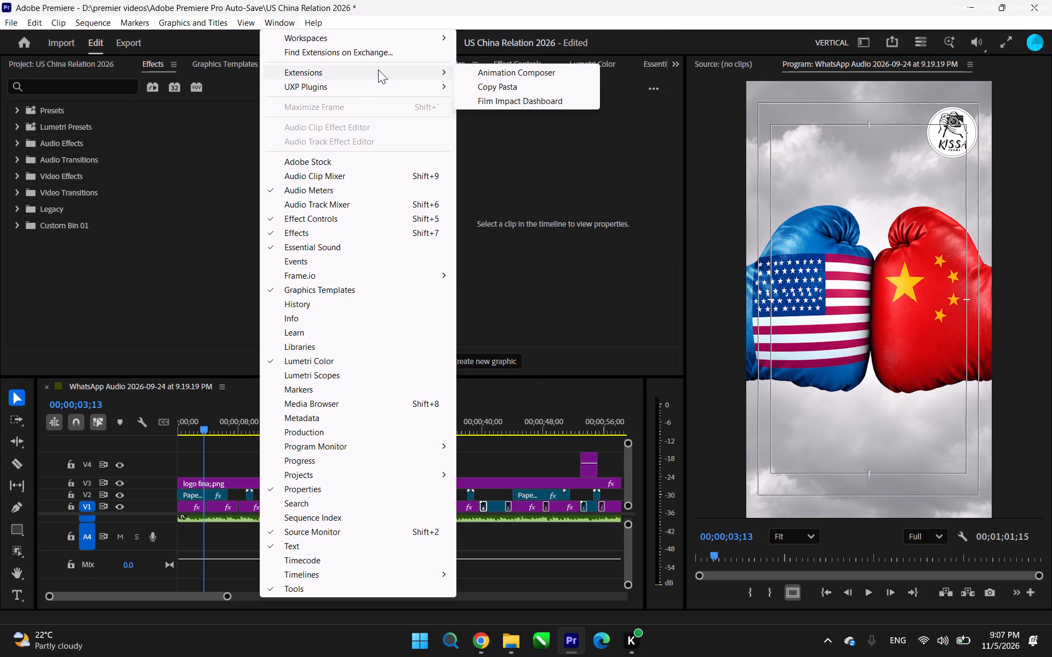
click(546, 70)
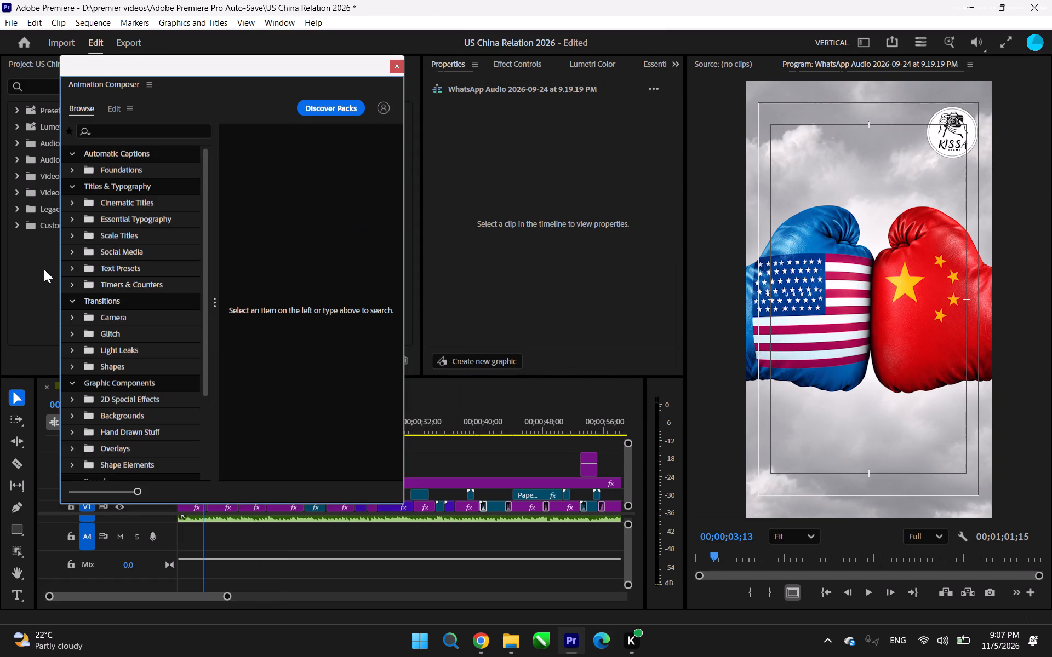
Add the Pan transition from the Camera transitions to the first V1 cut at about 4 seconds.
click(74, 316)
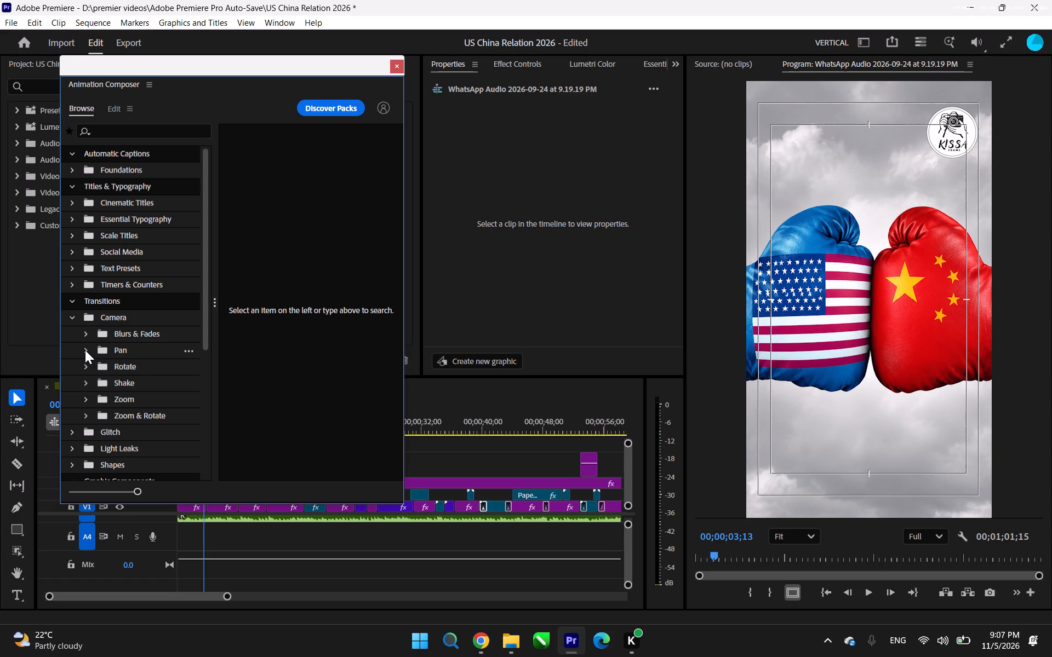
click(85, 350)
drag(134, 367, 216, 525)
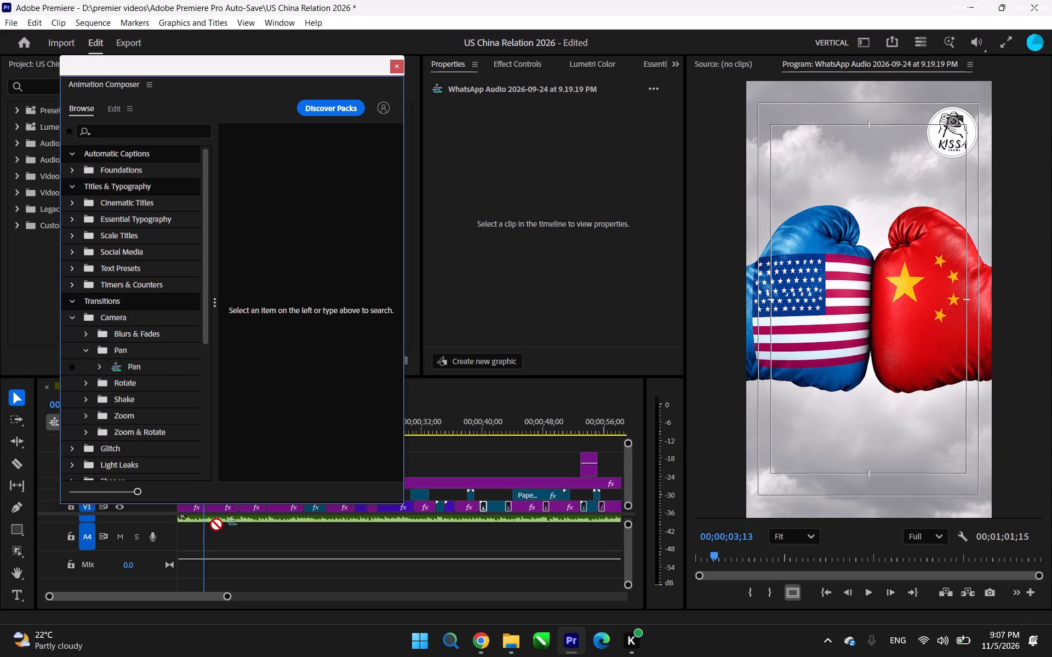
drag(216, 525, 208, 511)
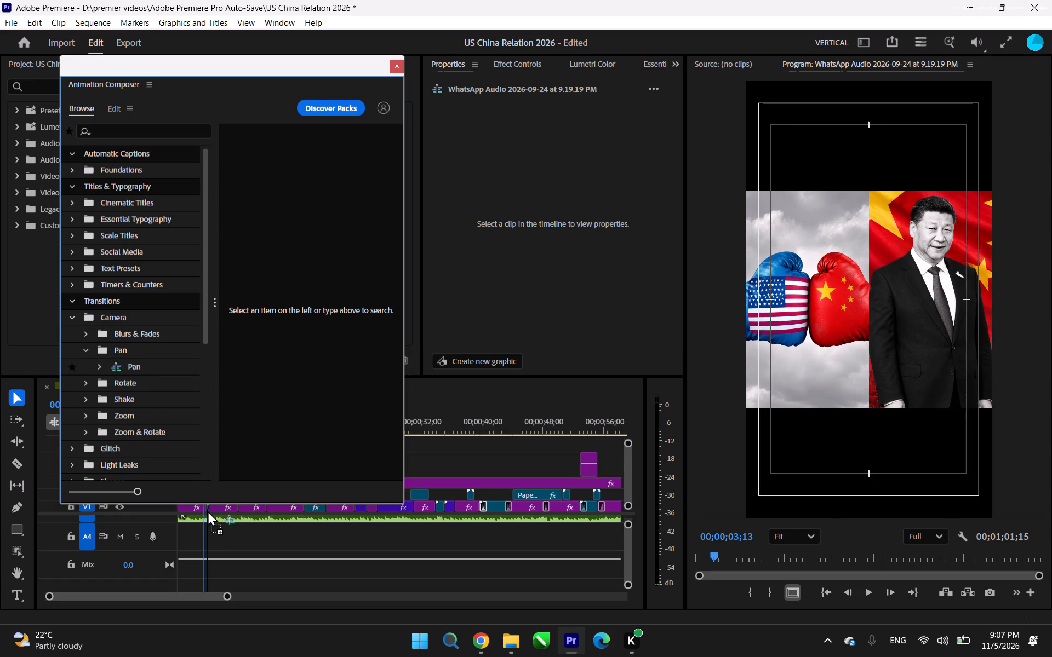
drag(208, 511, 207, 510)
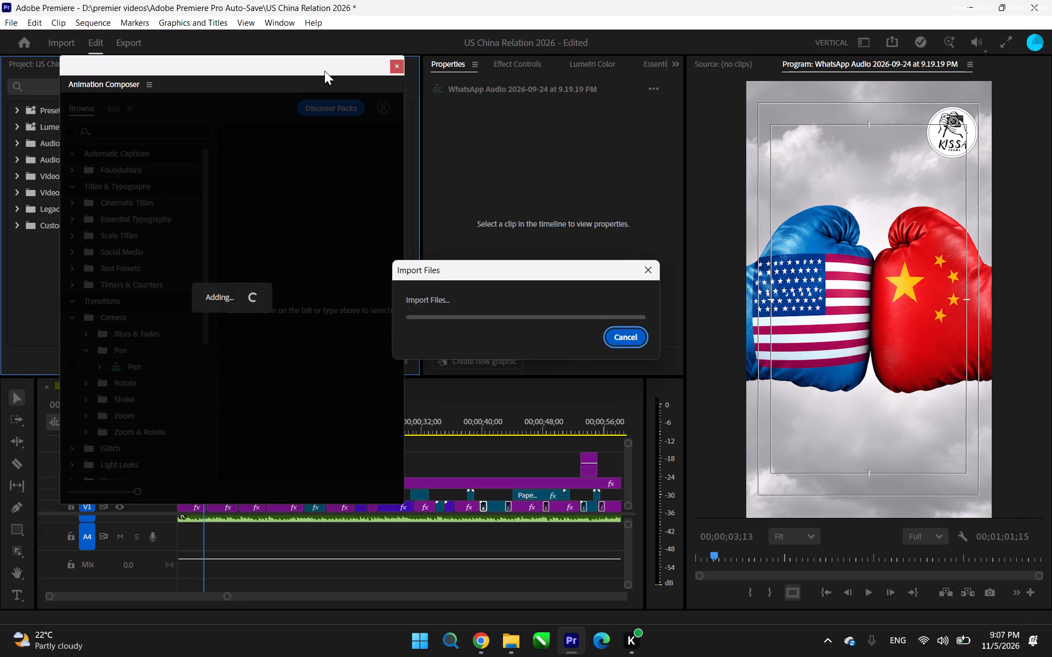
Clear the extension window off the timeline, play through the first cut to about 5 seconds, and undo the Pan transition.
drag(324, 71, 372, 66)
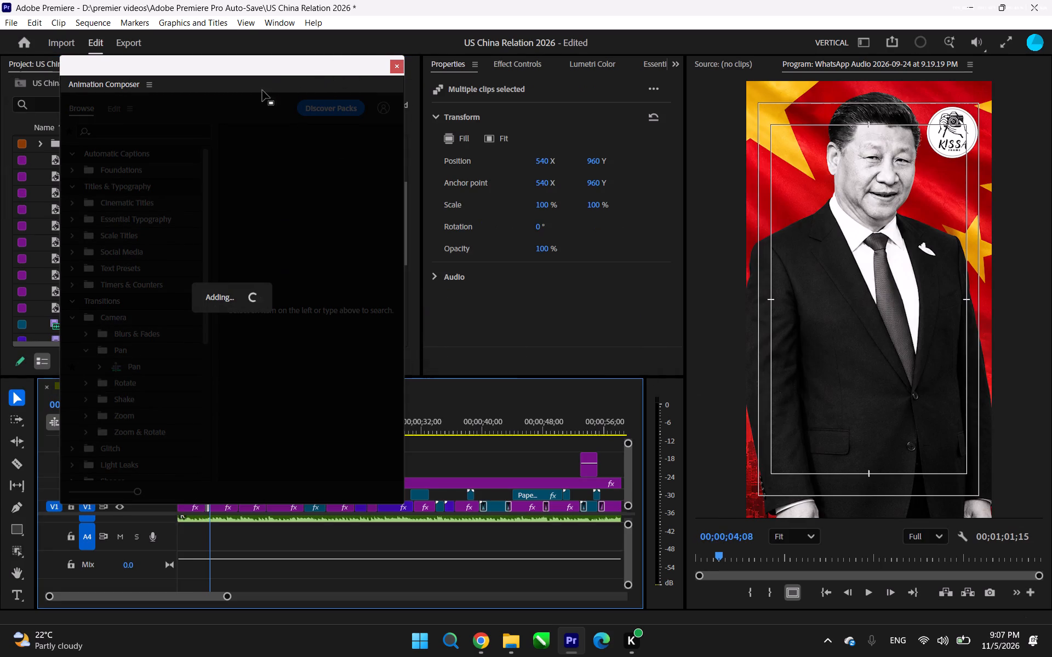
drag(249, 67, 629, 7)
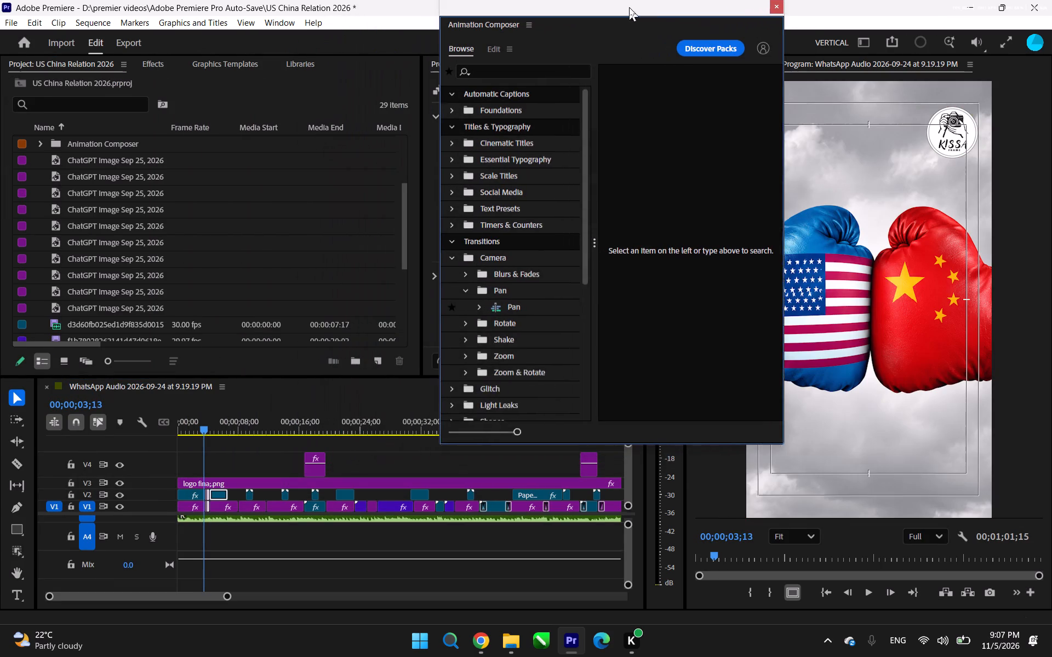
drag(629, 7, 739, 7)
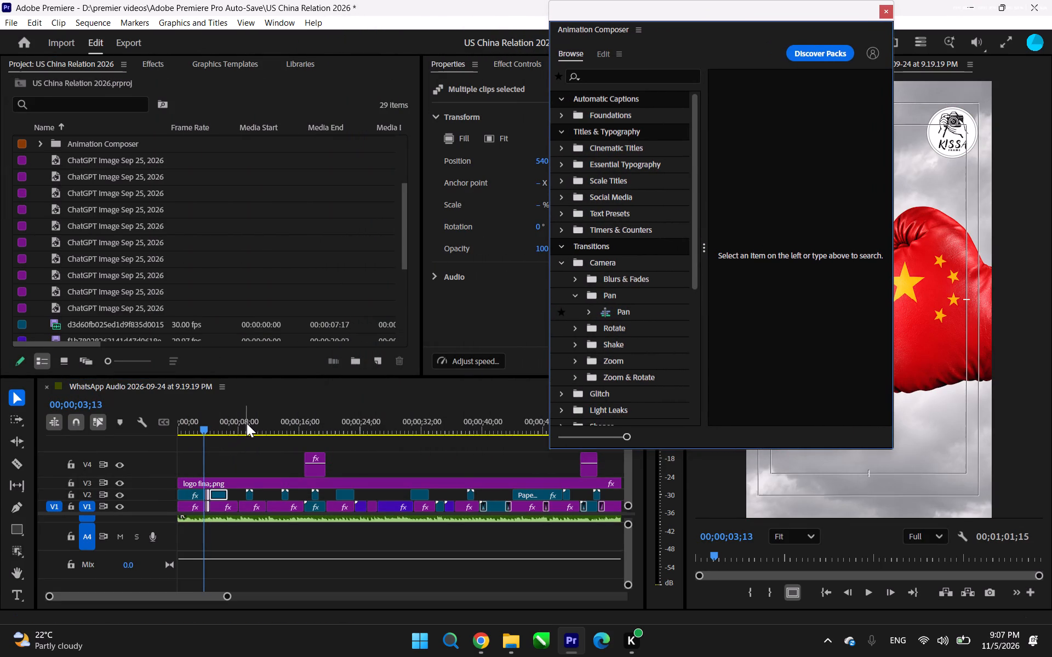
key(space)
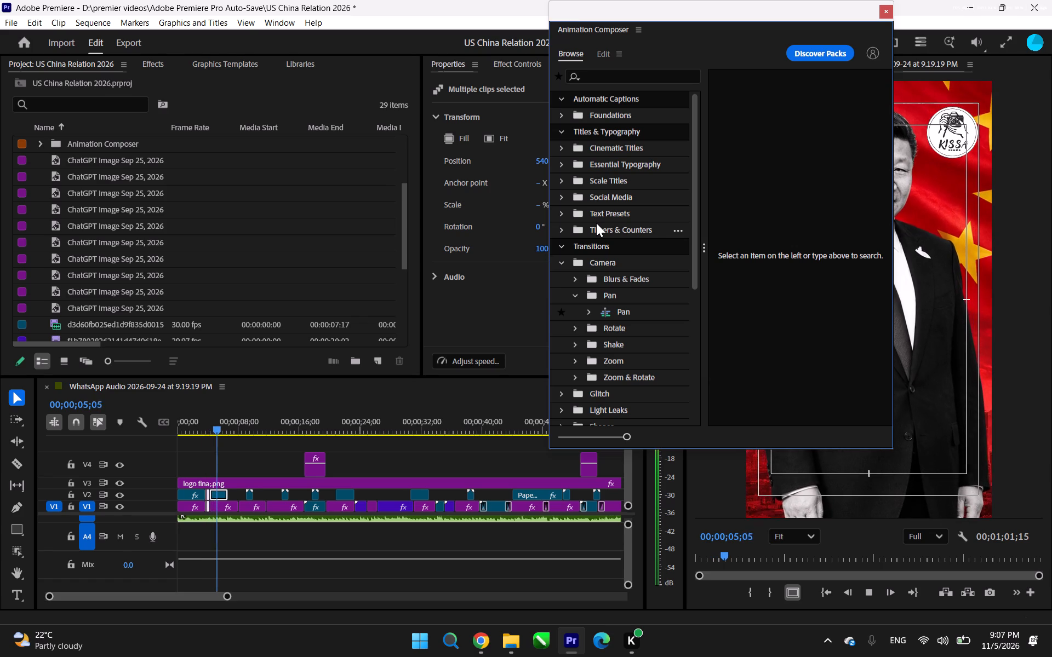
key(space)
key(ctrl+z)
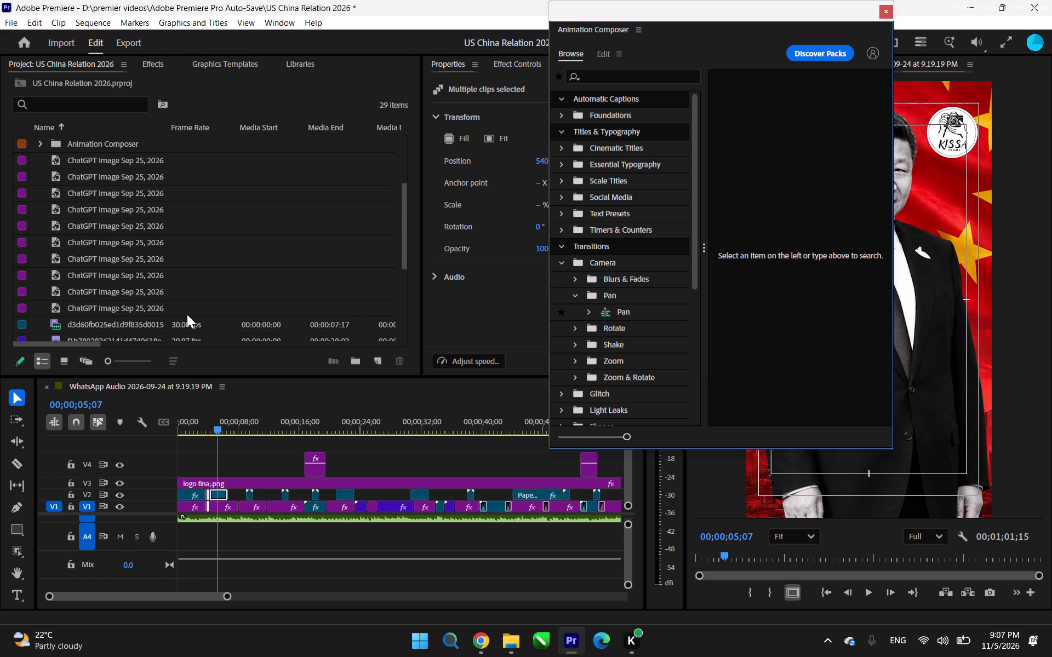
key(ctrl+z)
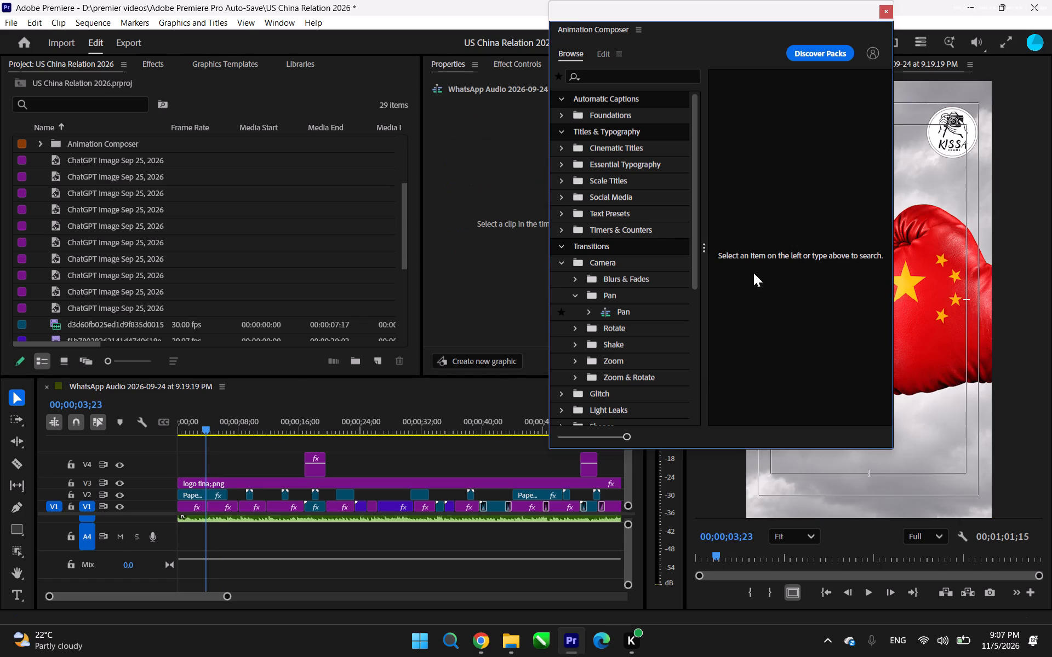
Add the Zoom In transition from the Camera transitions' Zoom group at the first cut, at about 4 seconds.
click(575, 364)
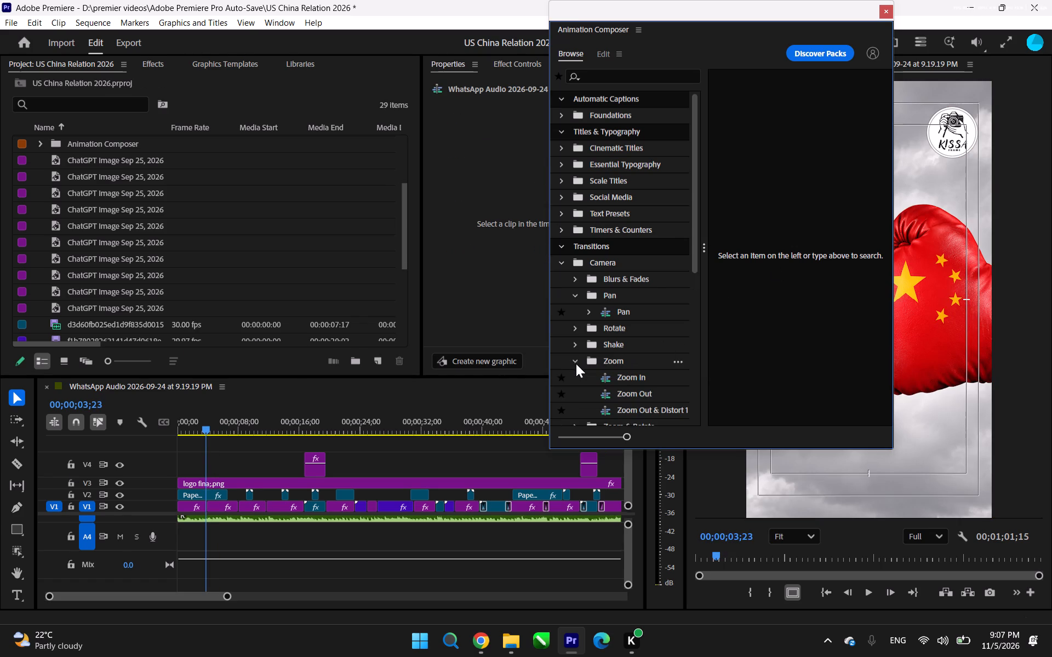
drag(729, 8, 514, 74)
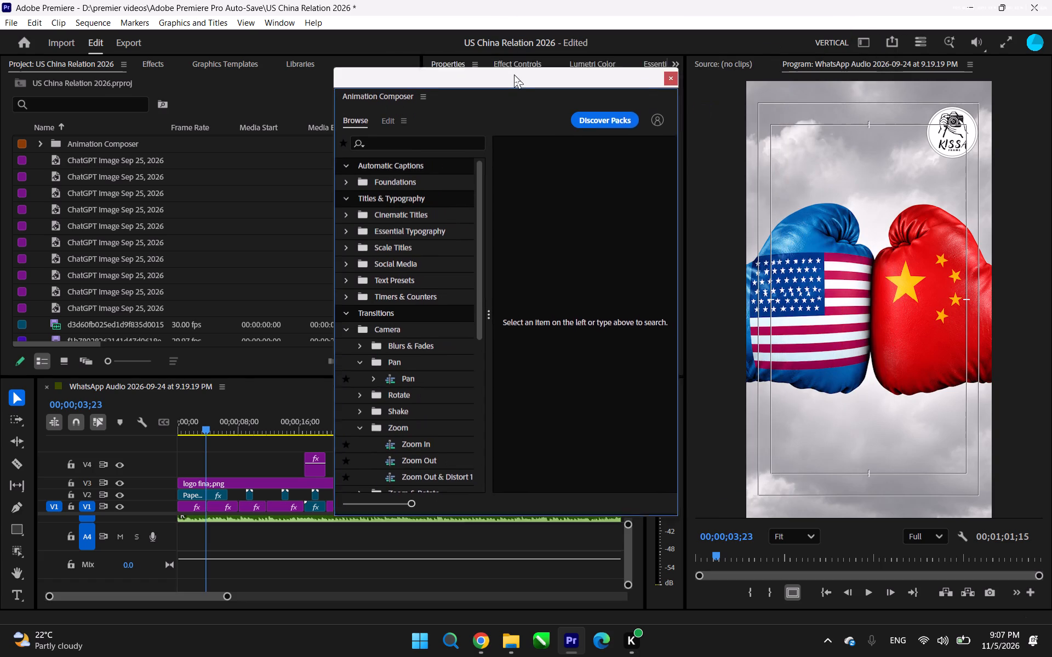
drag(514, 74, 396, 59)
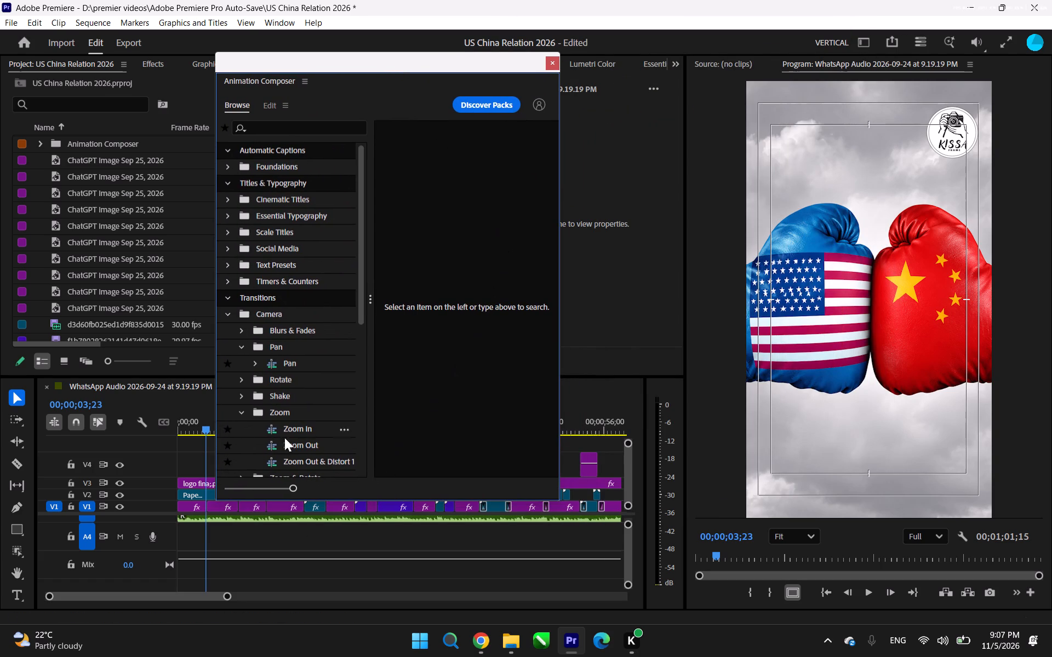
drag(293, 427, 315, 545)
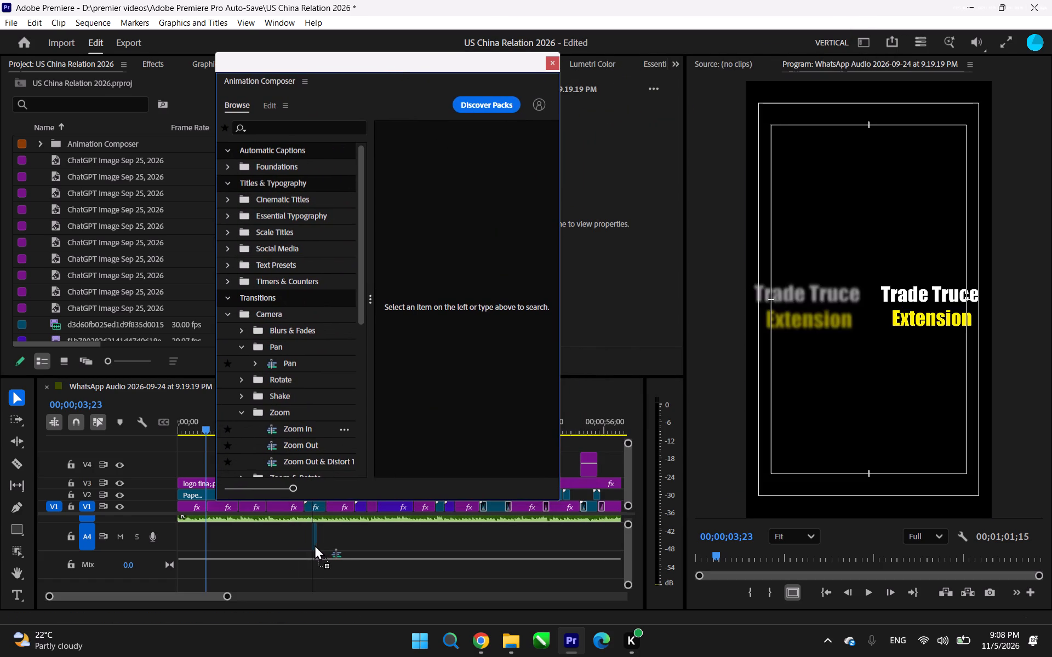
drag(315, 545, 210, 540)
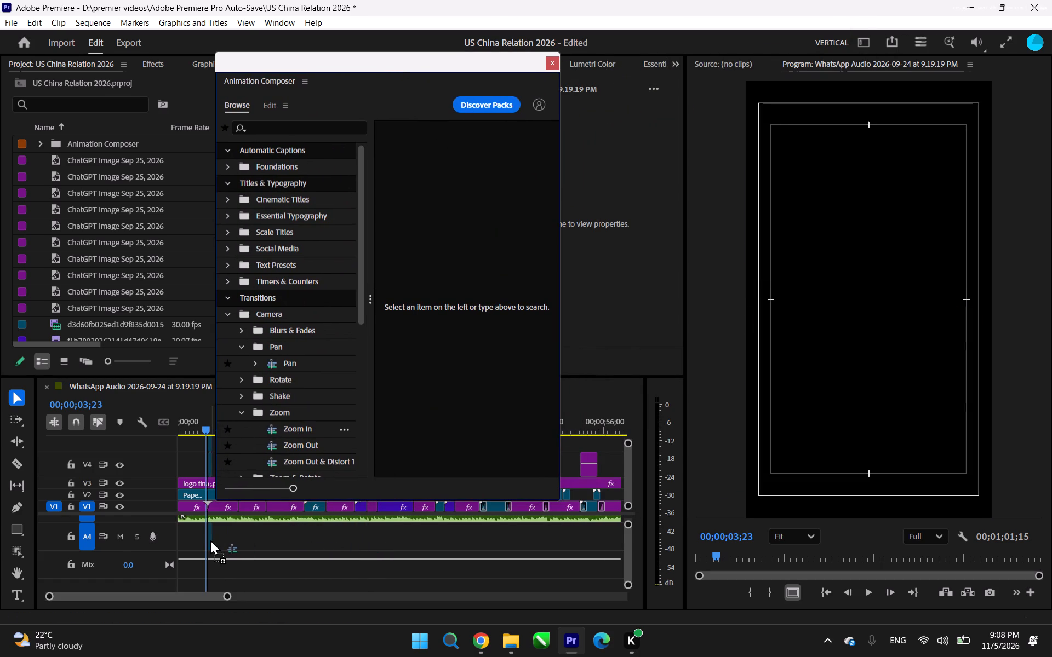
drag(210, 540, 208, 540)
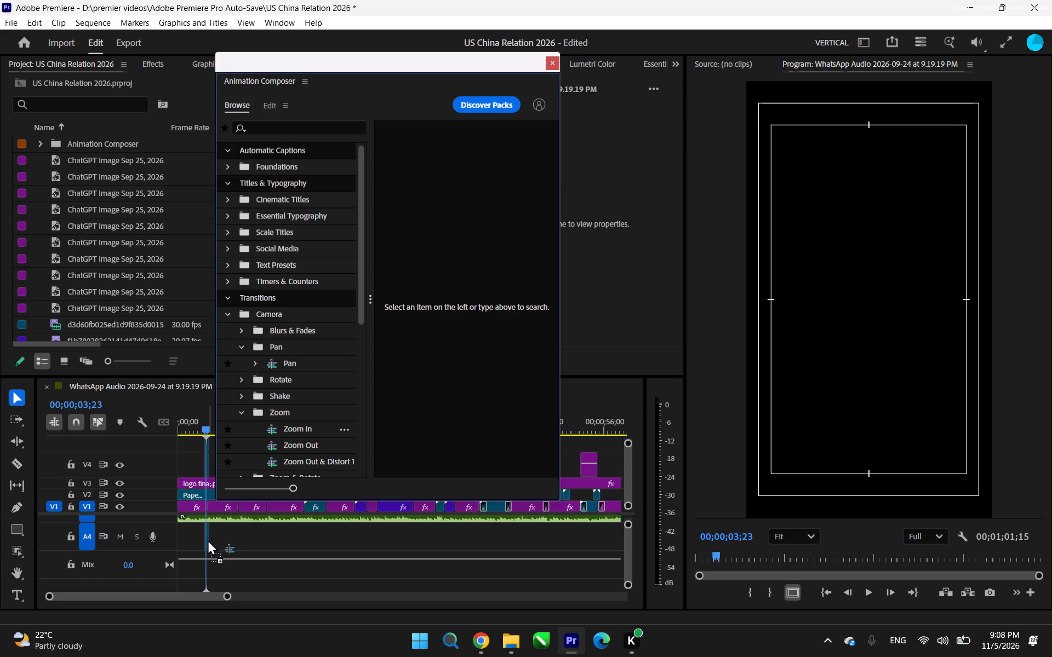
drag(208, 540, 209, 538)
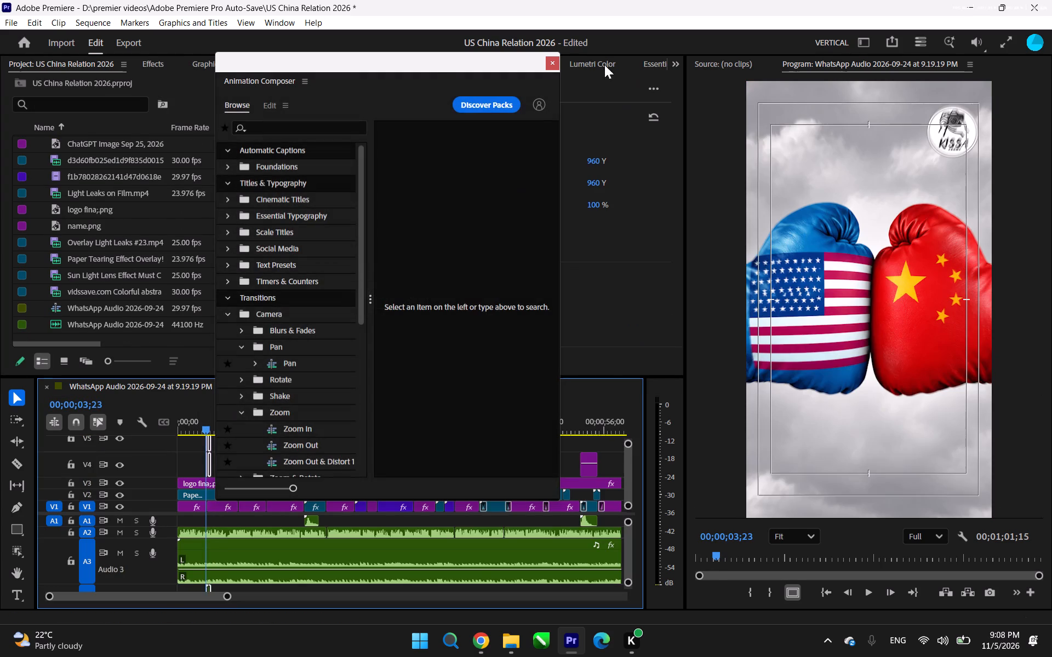
Play the sequence from its start past the first cut to check the Zoom In transition, and return the playhead to 00;00;02;10.
drag(432, 67, 538, 0)
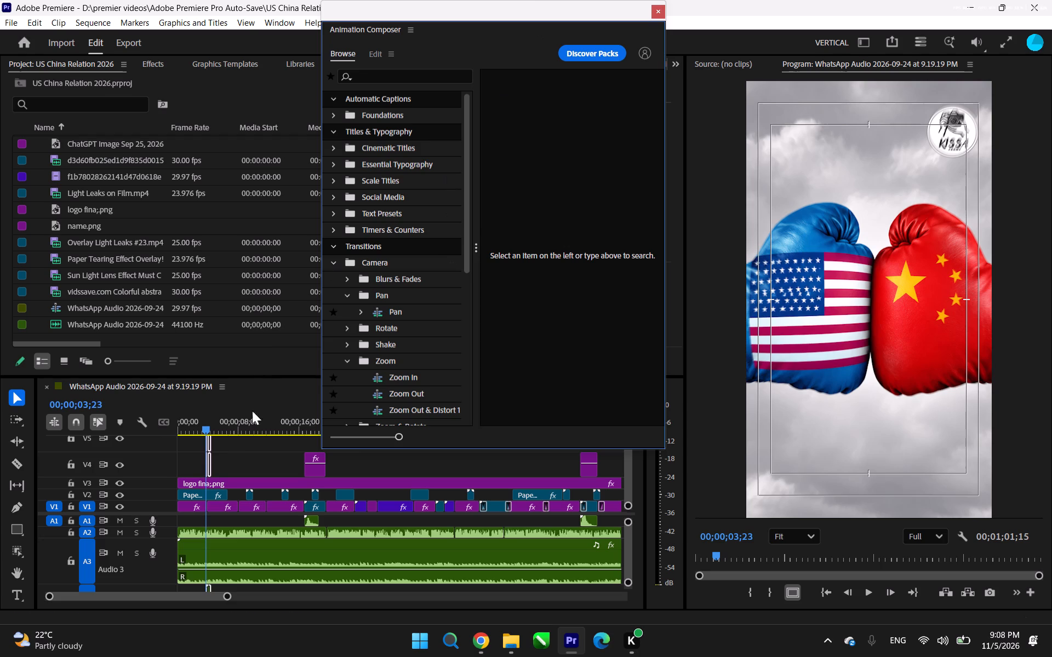
drag(204, 428, 173, 418)
click(173, 418)
key(space)
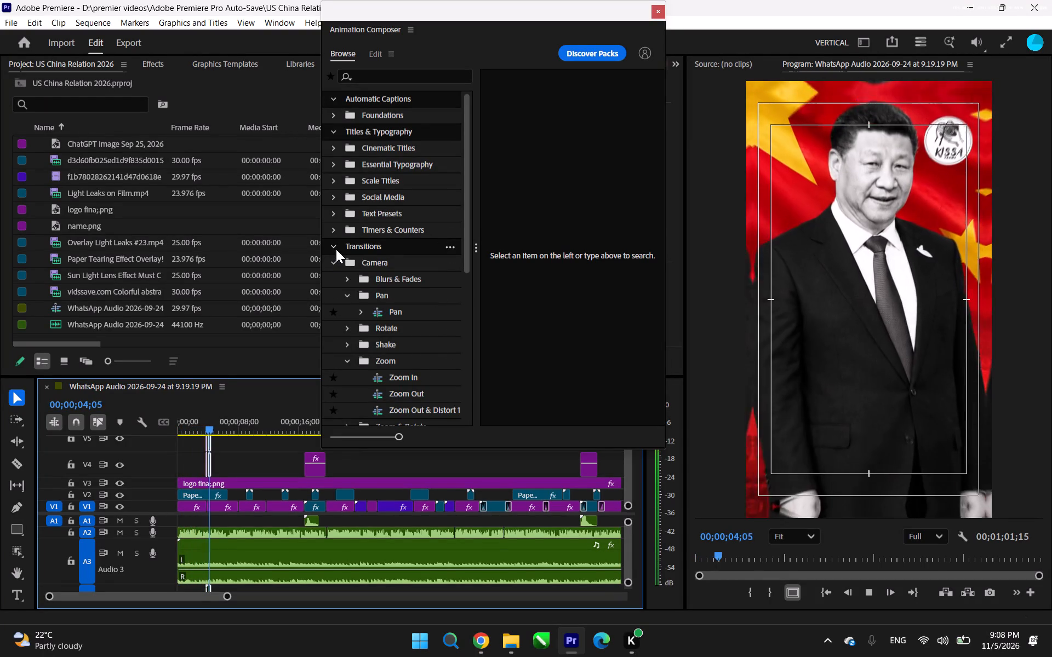
click(247, 452)
key(space)
drag(234, 426, 232, 426)
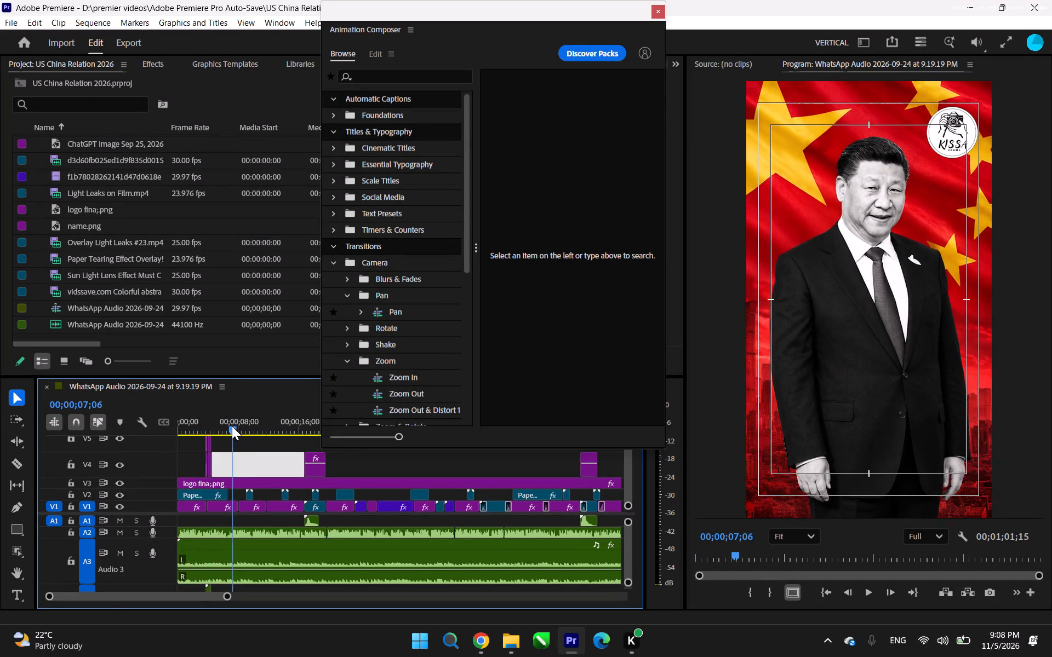
drag(232, 426, 196, 421)
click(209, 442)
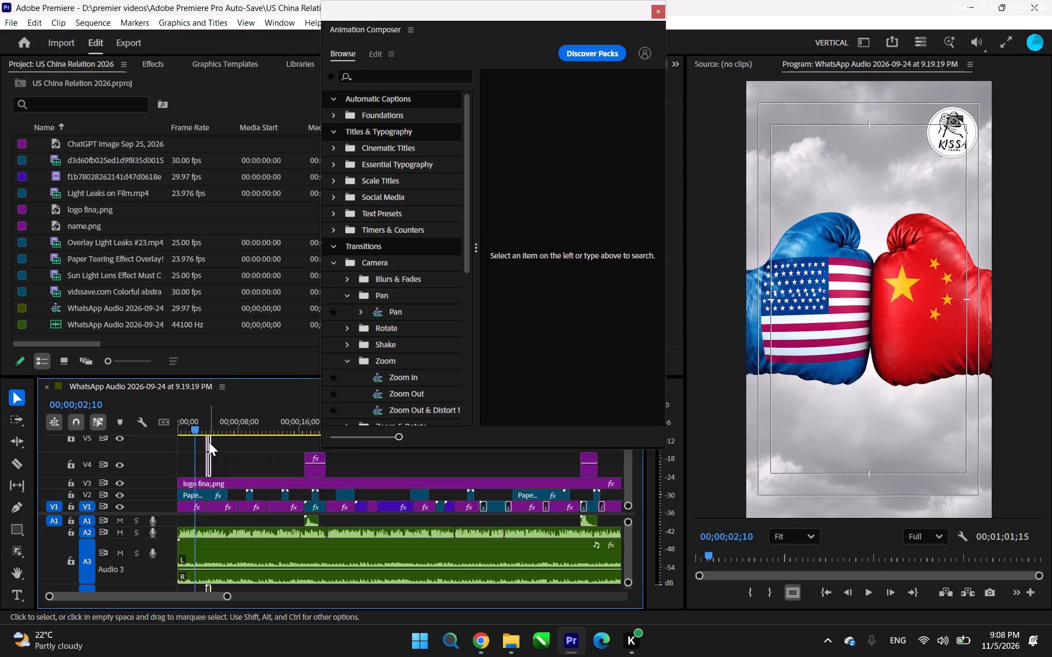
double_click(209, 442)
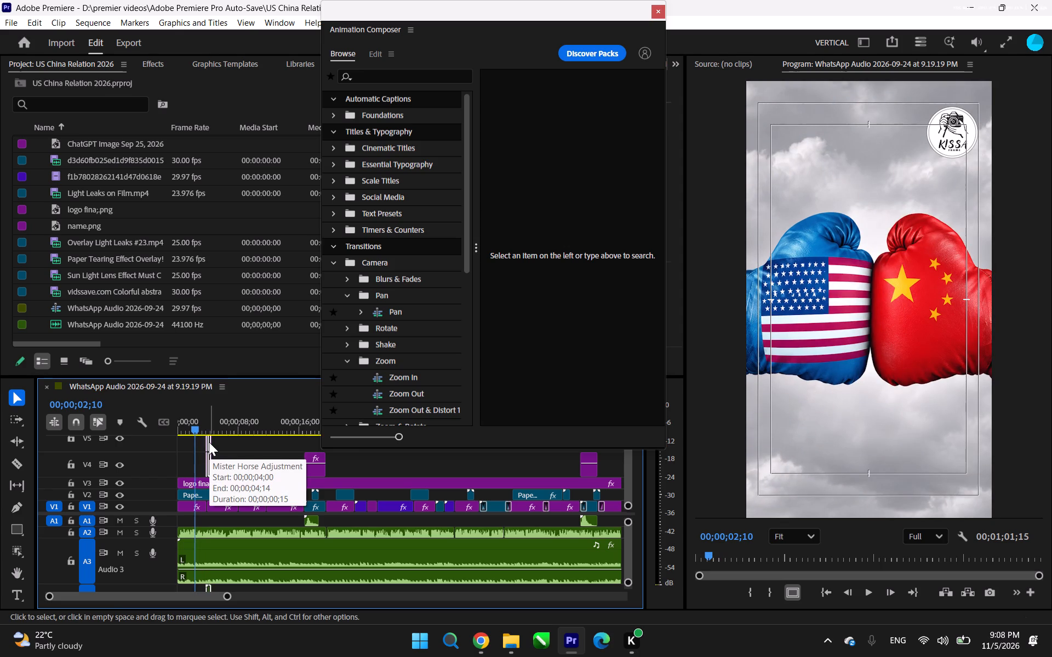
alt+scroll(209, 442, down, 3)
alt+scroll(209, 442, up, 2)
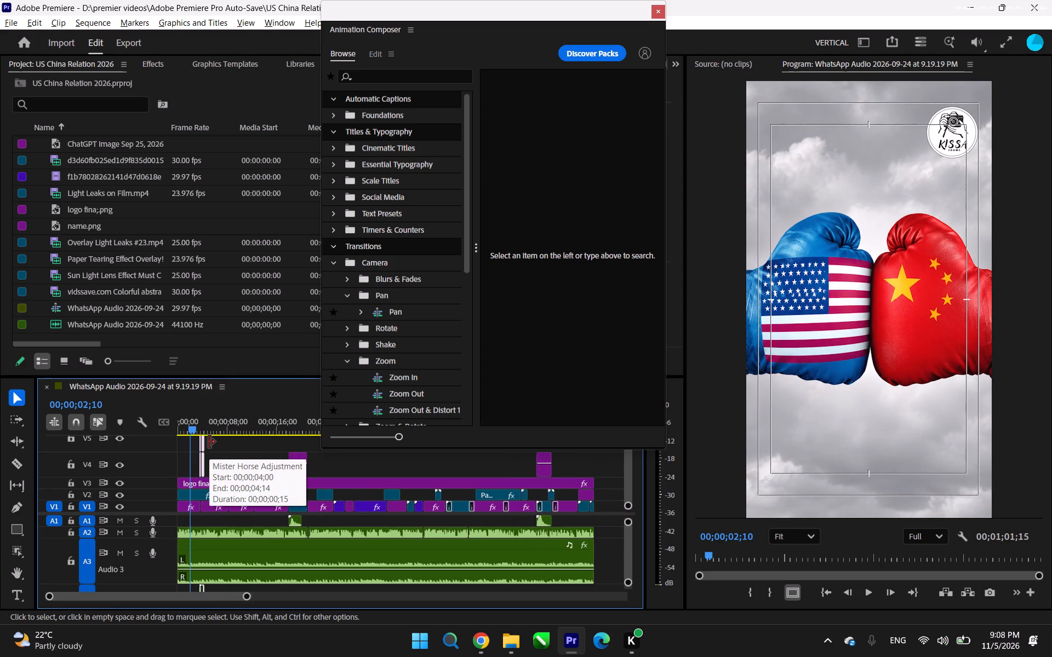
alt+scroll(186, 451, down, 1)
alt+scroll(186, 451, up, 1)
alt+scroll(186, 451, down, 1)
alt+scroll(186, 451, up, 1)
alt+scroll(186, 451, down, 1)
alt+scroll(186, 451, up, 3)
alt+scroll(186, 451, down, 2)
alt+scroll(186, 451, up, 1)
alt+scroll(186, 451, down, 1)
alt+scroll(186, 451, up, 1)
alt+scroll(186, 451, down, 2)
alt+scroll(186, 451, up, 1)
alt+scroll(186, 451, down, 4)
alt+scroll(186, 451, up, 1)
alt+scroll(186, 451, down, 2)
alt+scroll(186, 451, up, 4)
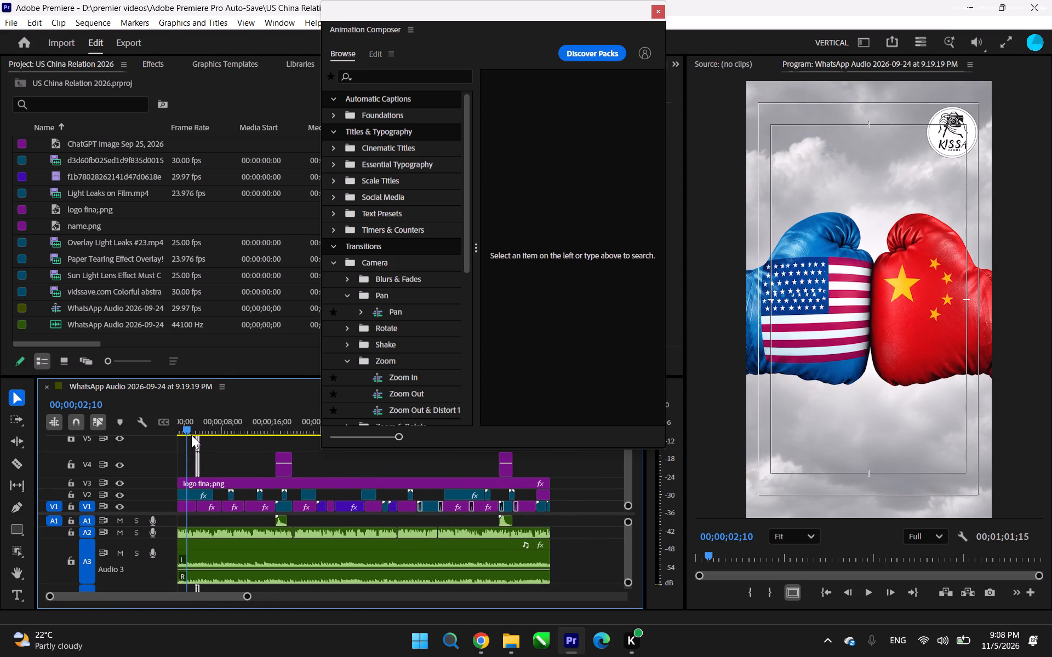
Replay the sequence from its start to about 6 seconds, checking the Zoom In transition at the first cut.
drag(190, 427, 152, 431)
click(152, 431)
key(space)
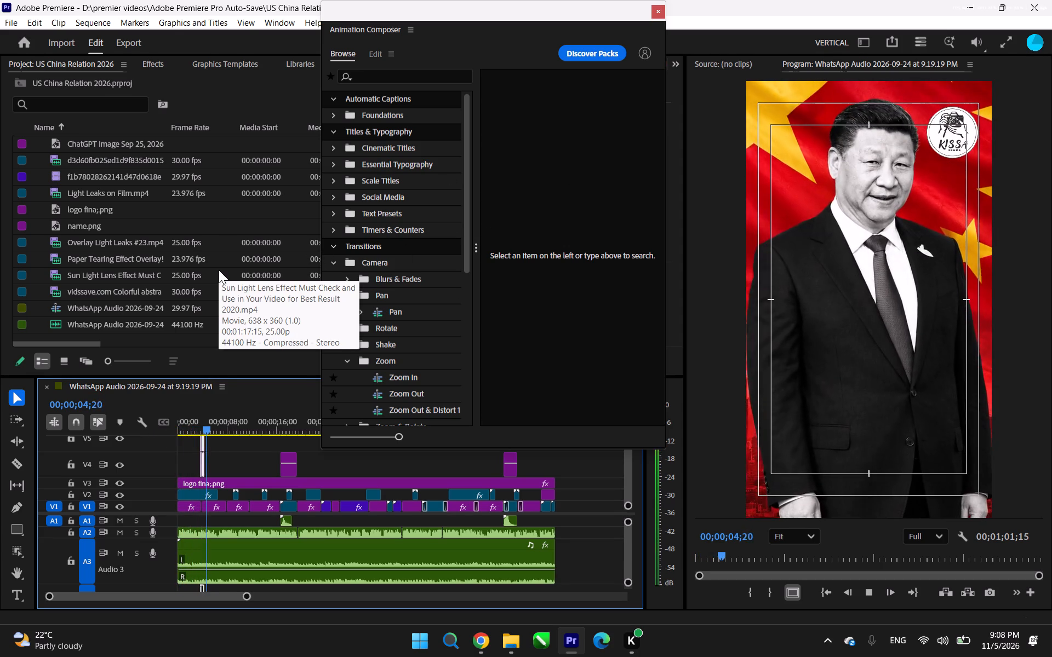
key(space)
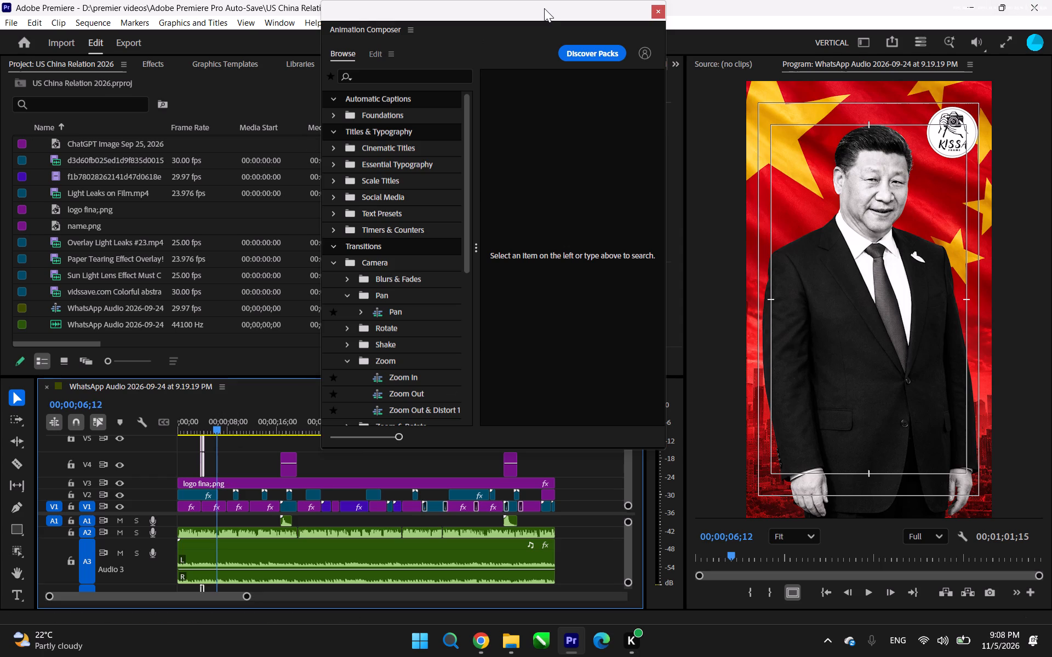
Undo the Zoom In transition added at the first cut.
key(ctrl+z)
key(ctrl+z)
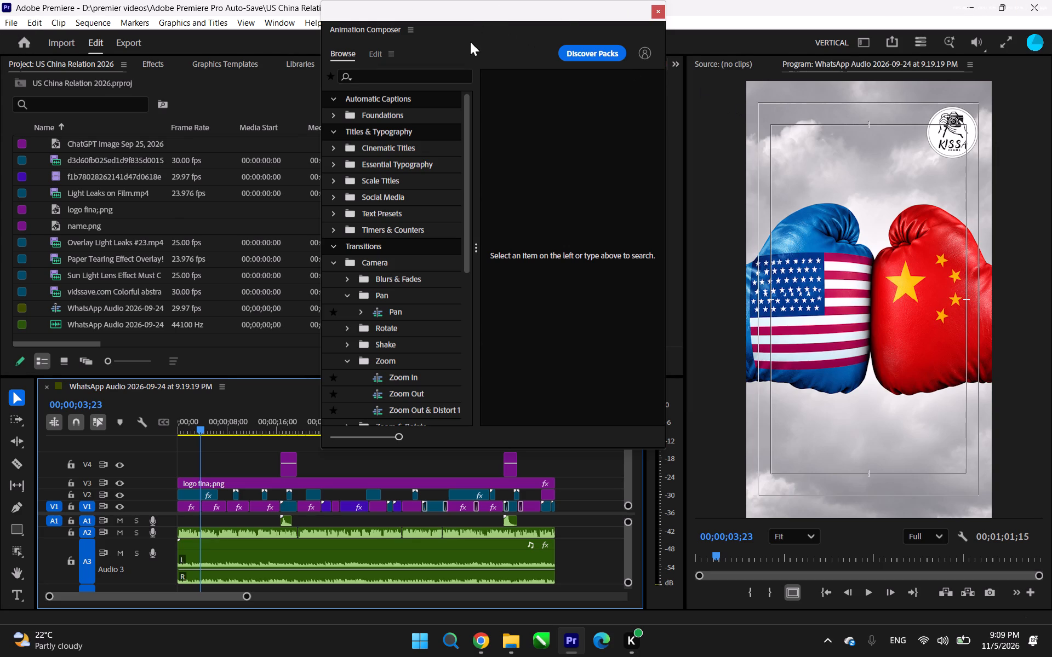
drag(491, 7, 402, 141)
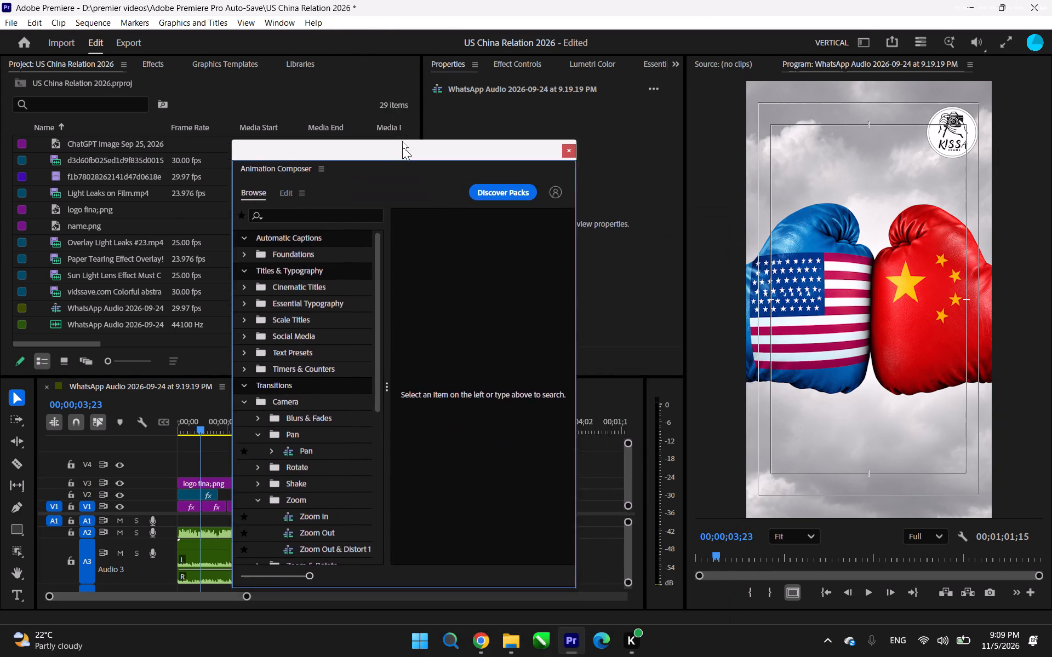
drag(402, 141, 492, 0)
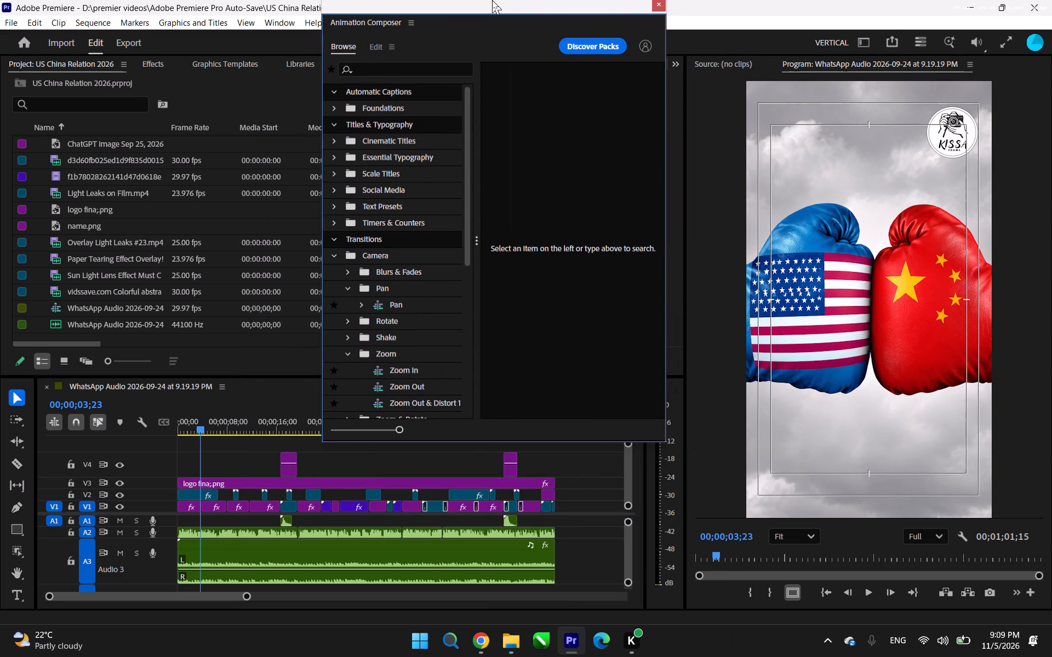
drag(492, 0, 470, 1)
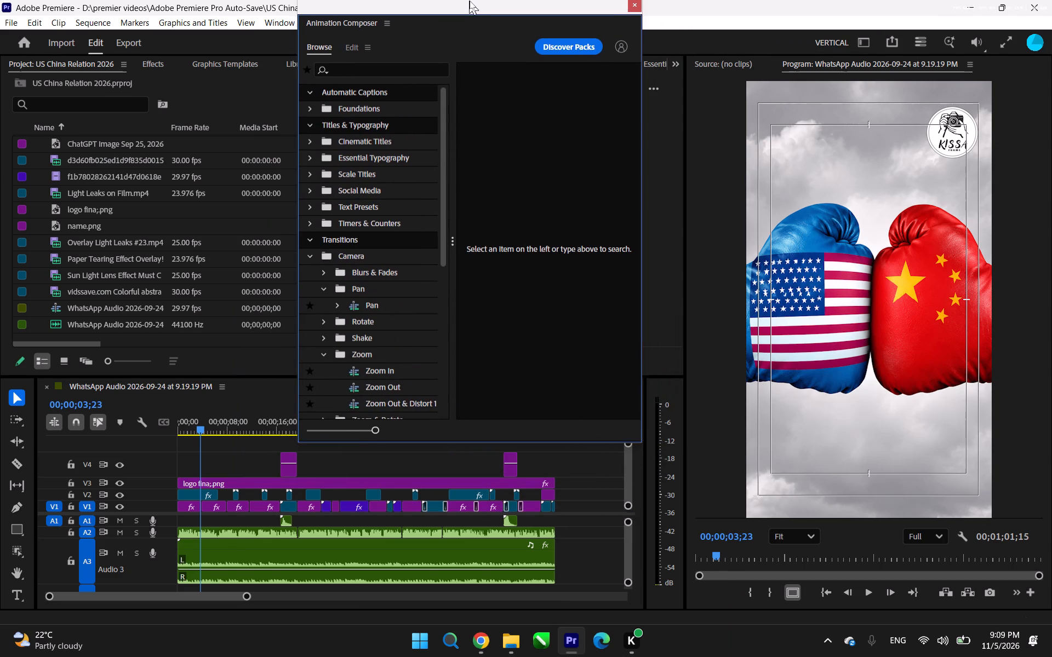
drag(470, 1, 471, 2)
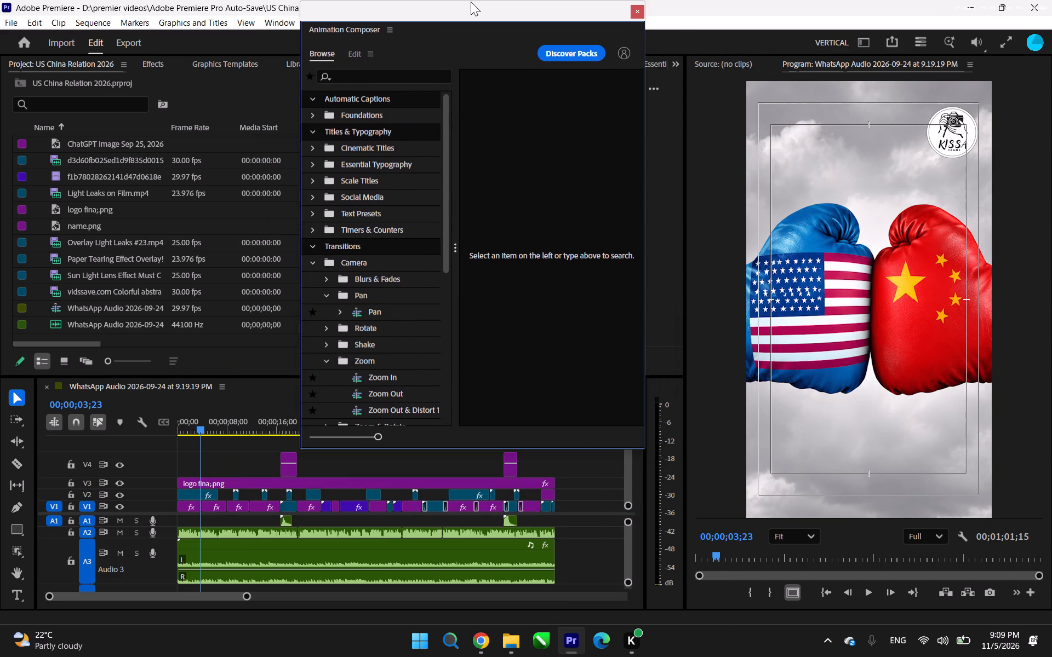
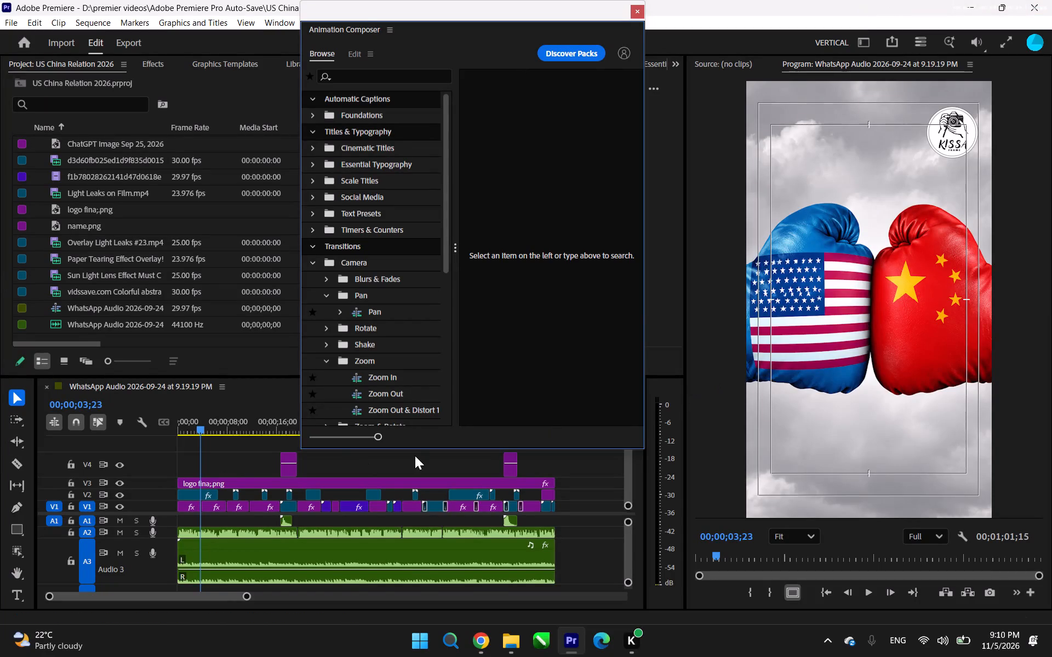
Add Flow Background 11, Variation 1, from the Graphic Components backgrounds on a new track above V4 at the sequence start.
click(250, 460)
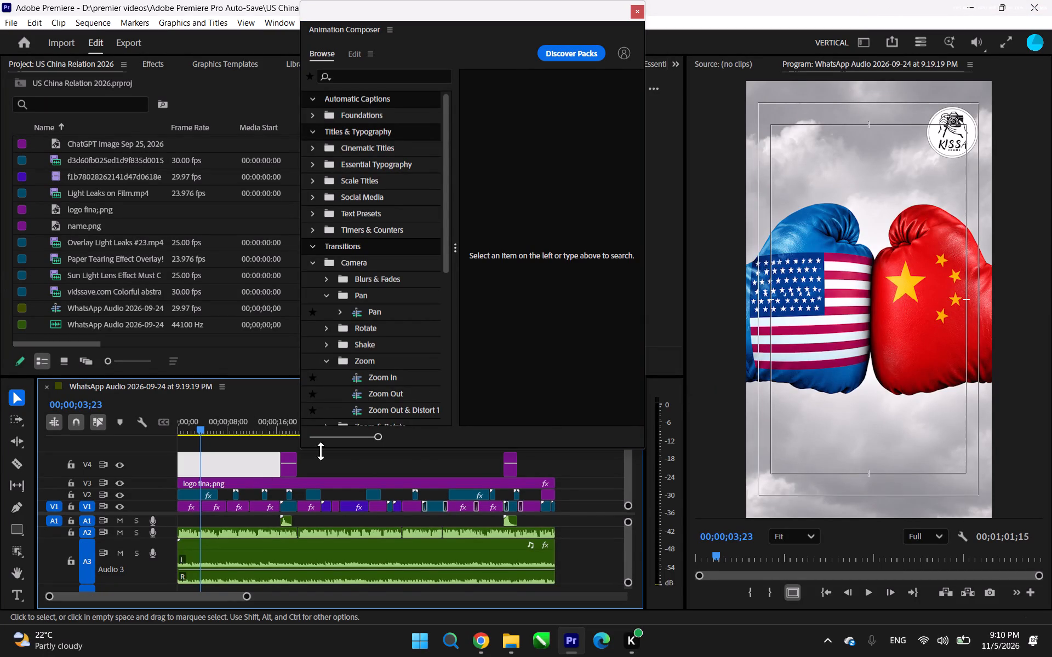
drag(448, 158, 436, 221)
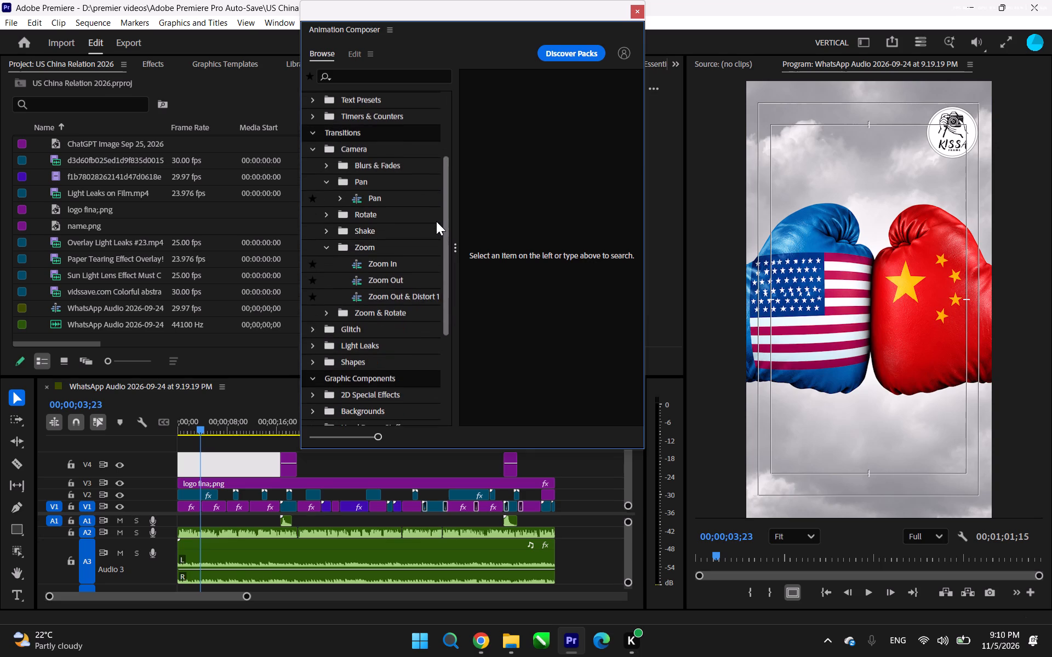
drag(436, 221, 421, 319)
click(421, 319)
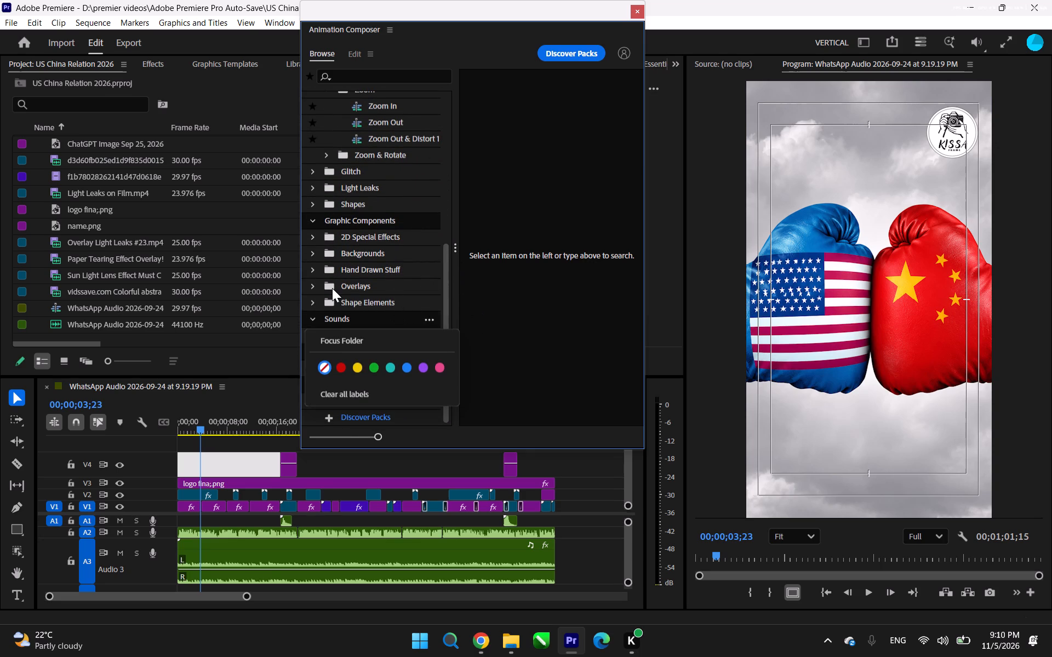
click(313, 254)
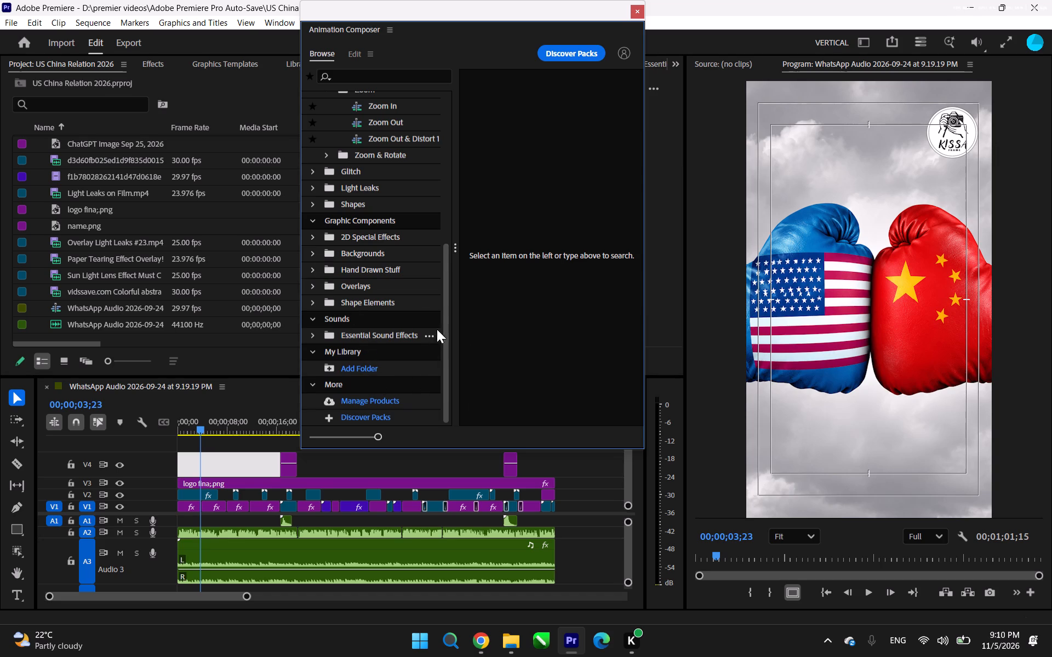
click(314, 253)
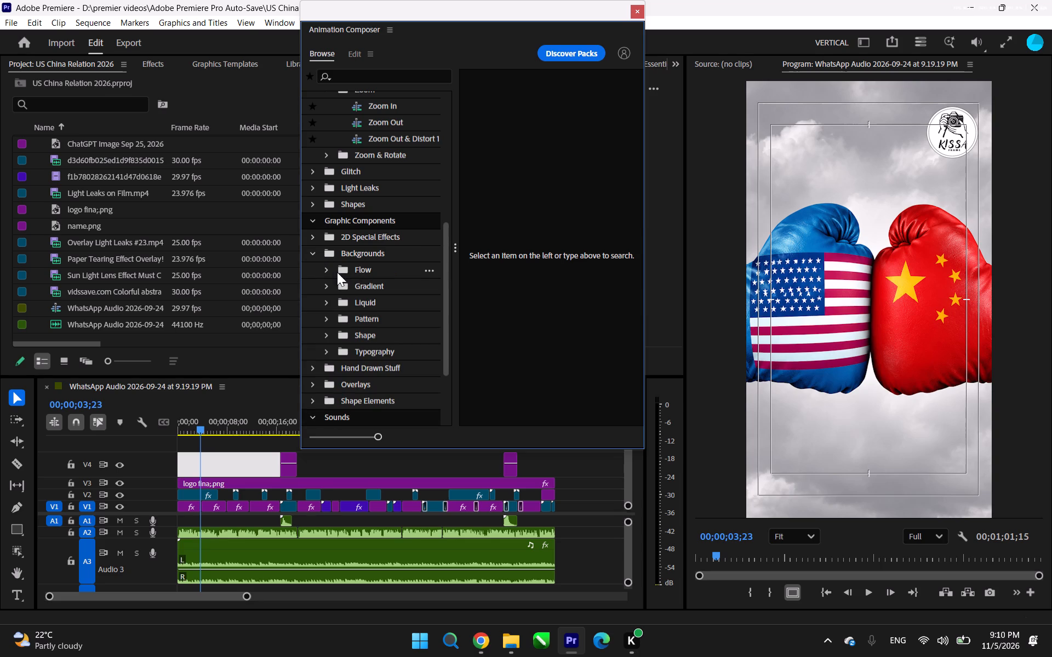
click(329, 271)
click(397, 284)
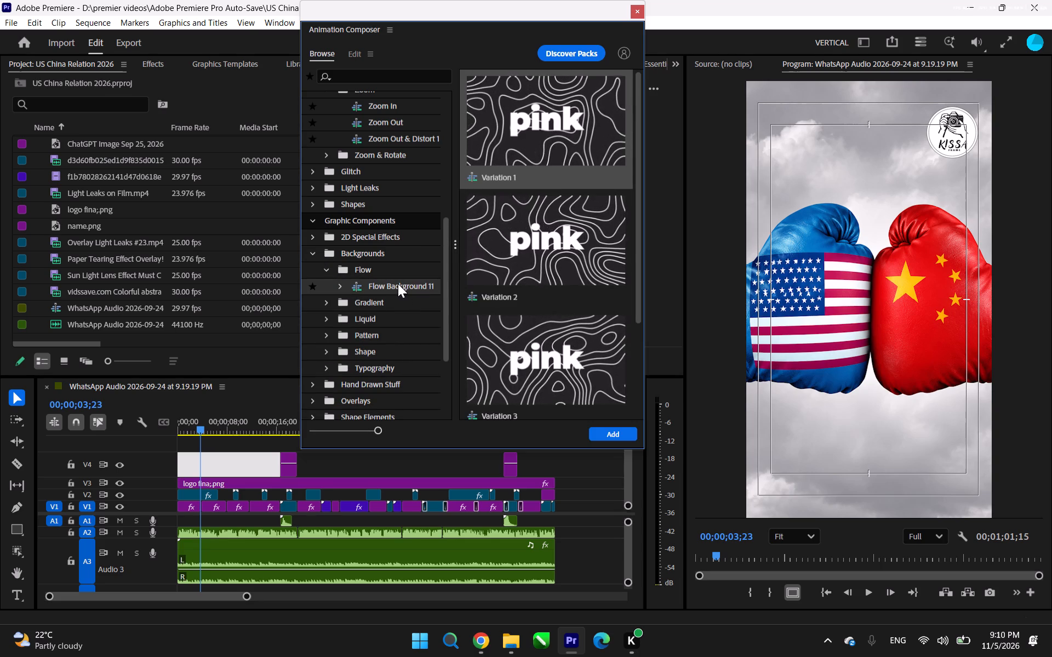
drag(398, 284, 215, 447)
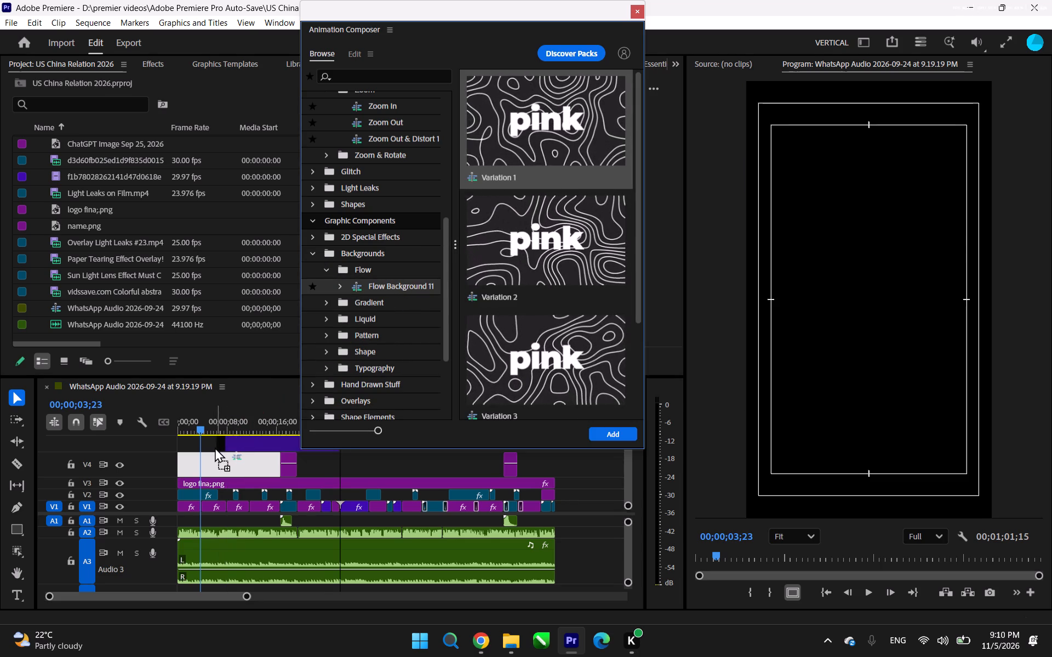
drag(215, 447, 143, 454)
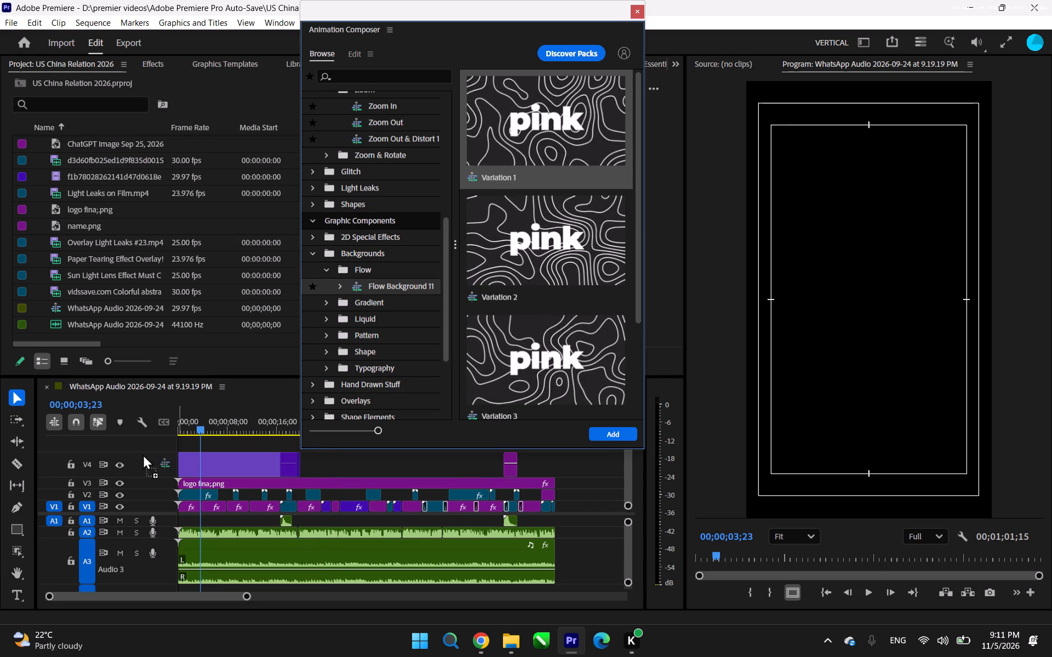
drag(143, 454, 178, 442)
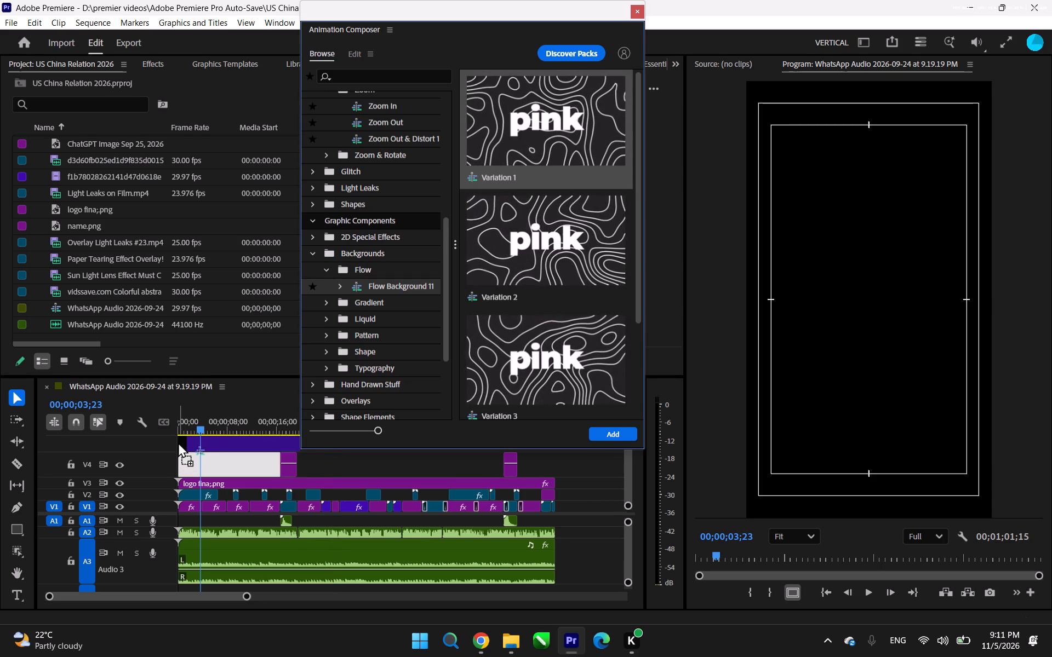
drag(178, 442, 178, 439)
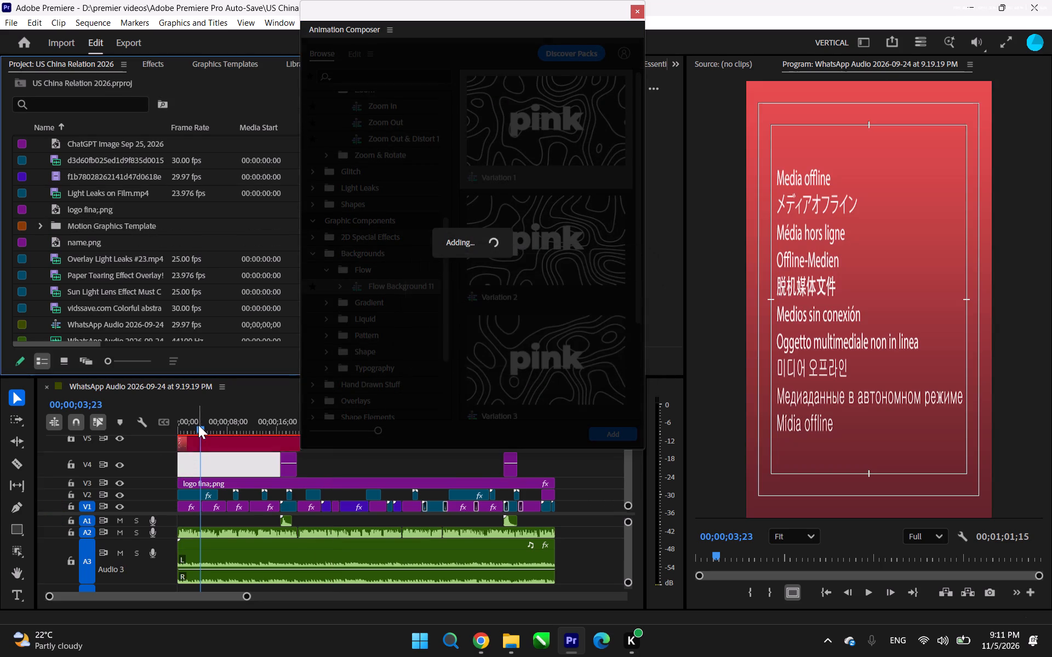
Play the sequence from its start to preview the Flow Background 11 clip.
drag(198, 425, 145, 426)
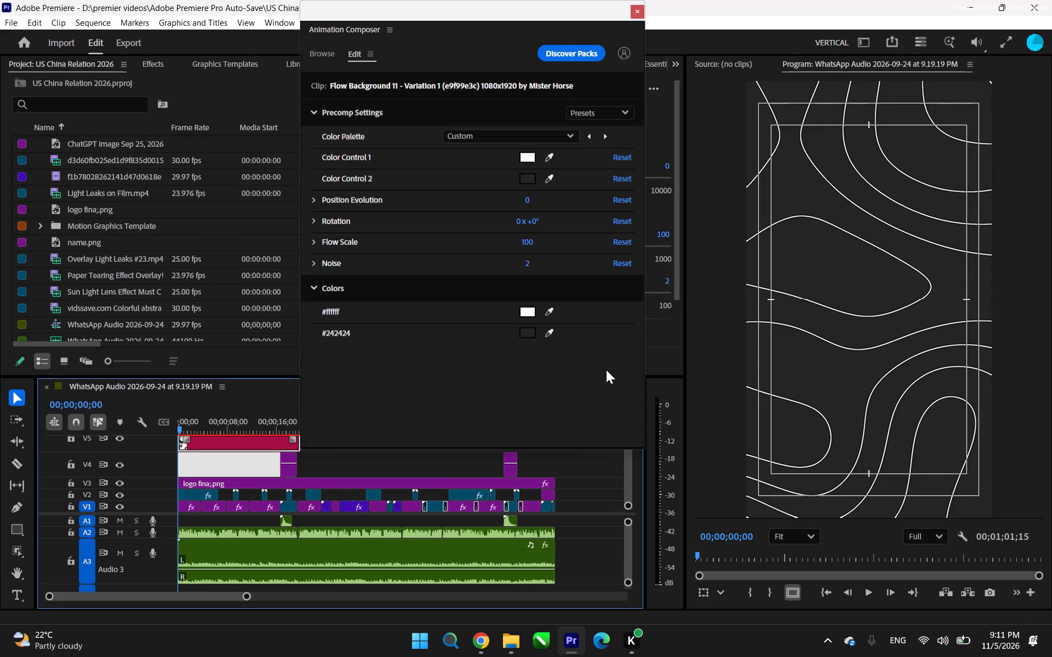
key(space)
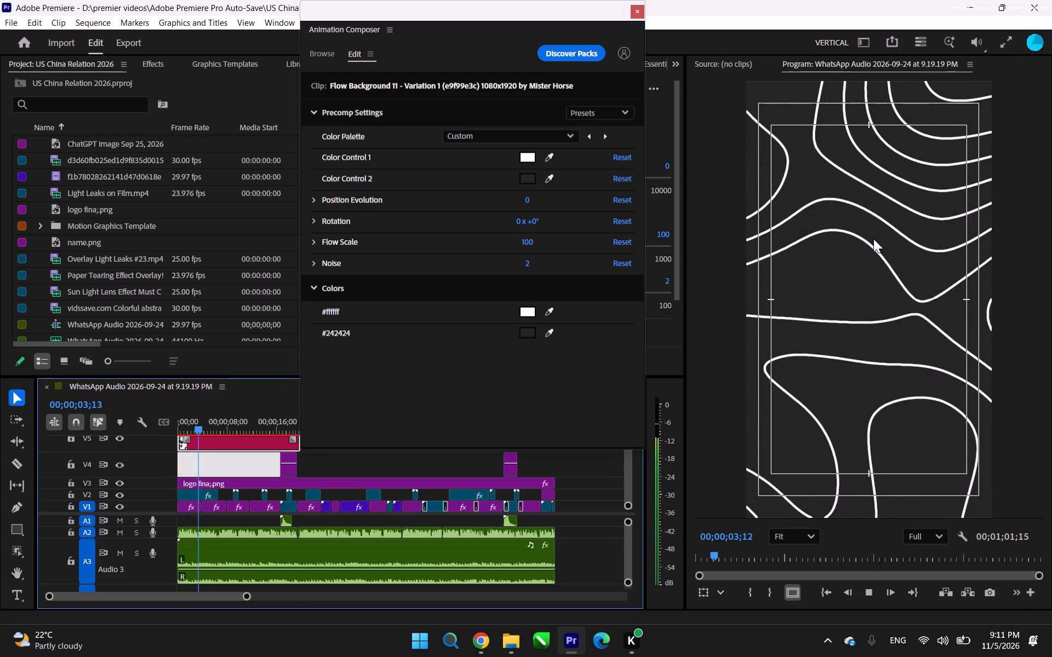
click(424, 463)
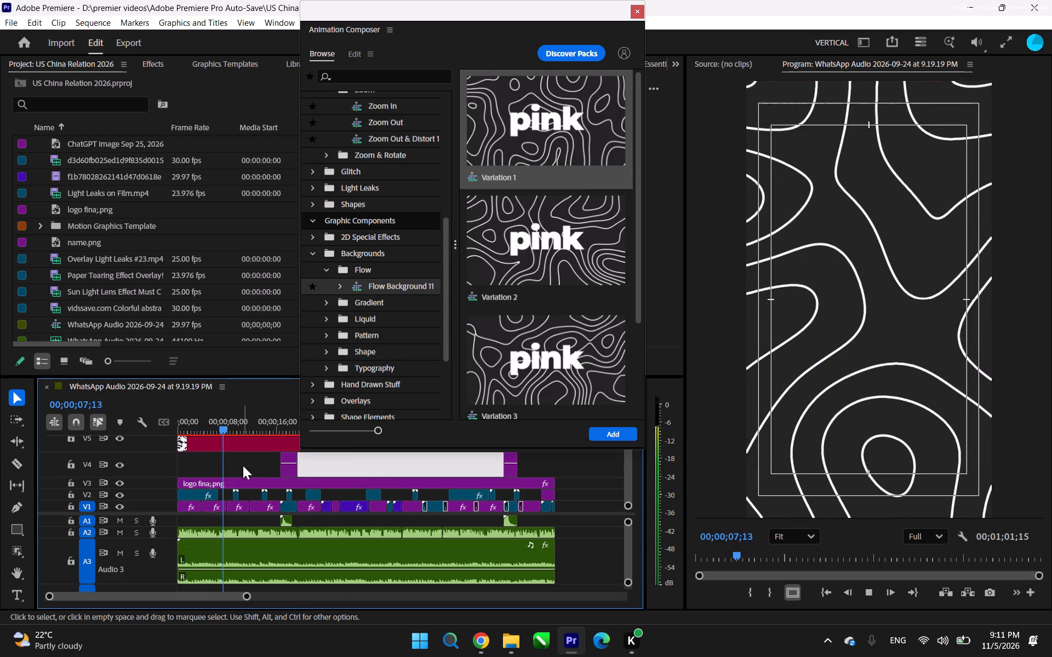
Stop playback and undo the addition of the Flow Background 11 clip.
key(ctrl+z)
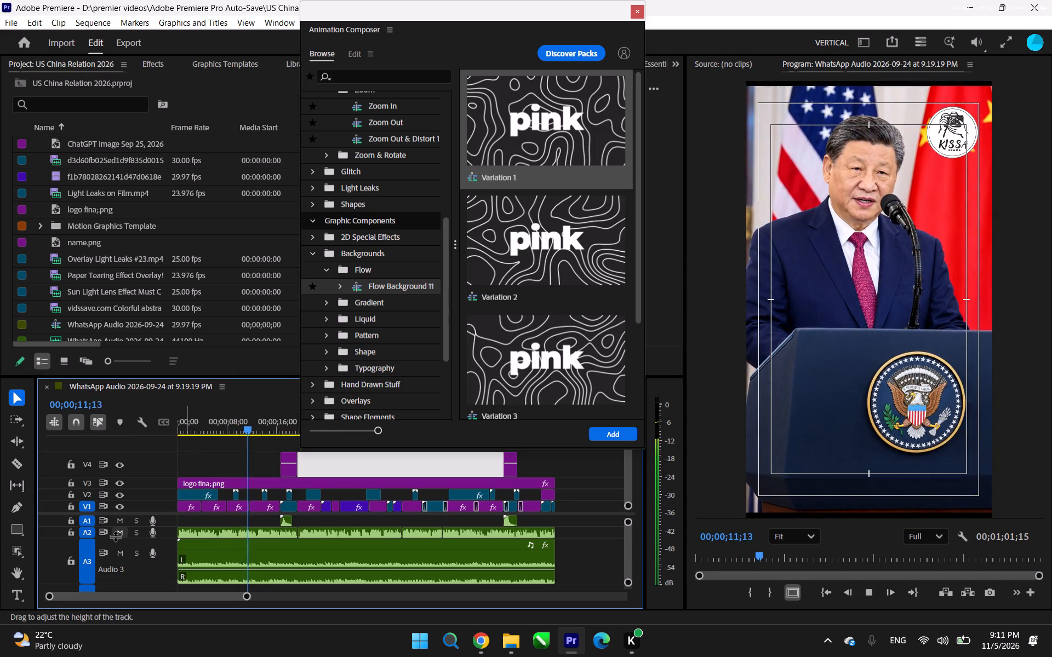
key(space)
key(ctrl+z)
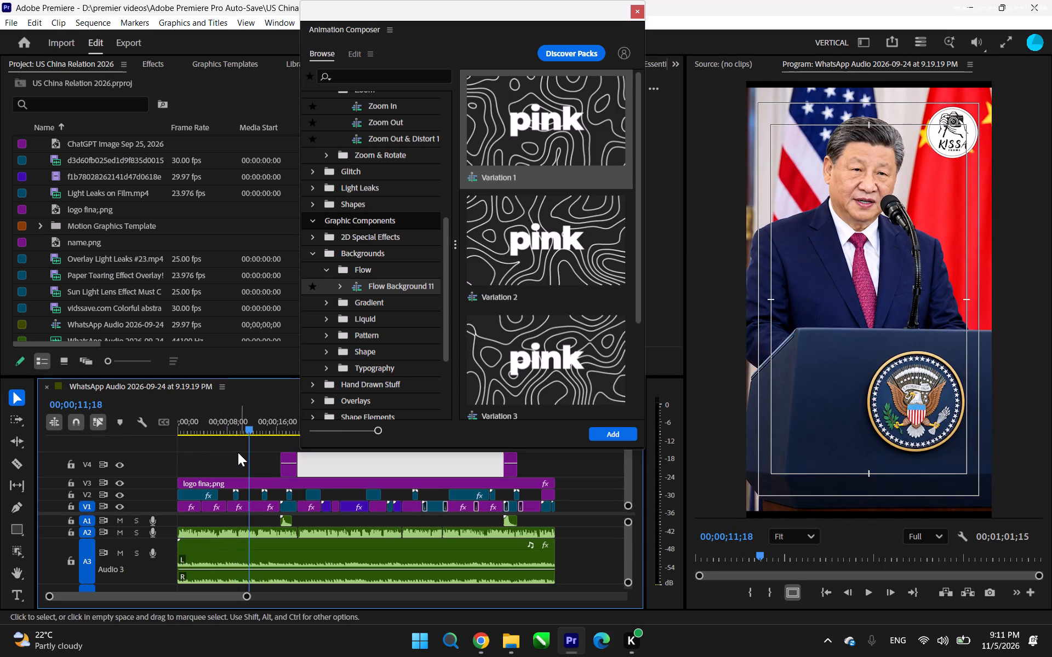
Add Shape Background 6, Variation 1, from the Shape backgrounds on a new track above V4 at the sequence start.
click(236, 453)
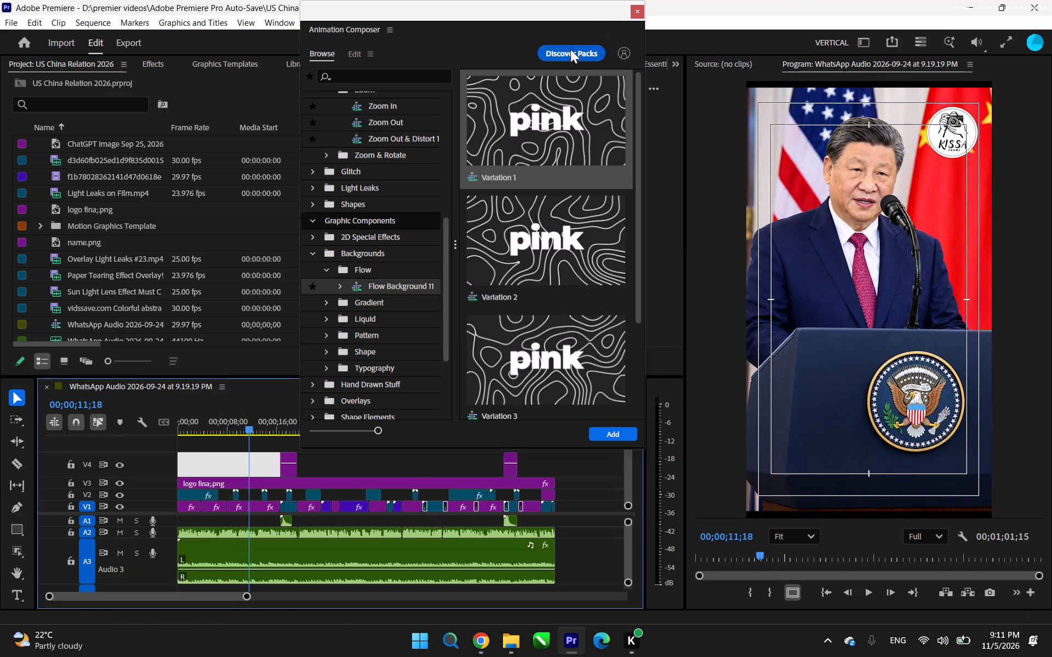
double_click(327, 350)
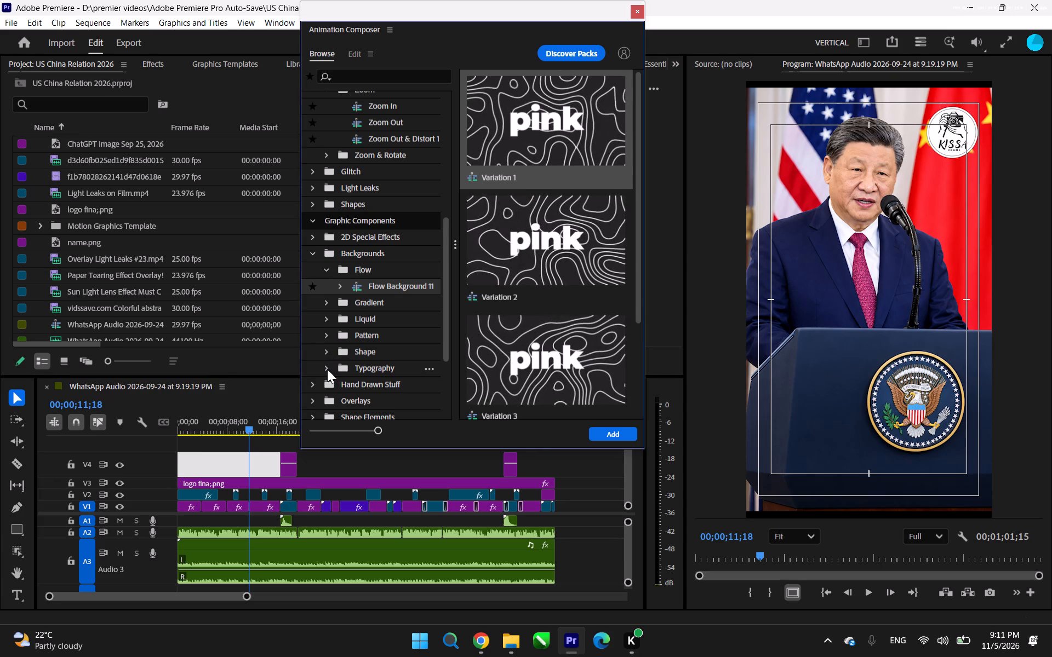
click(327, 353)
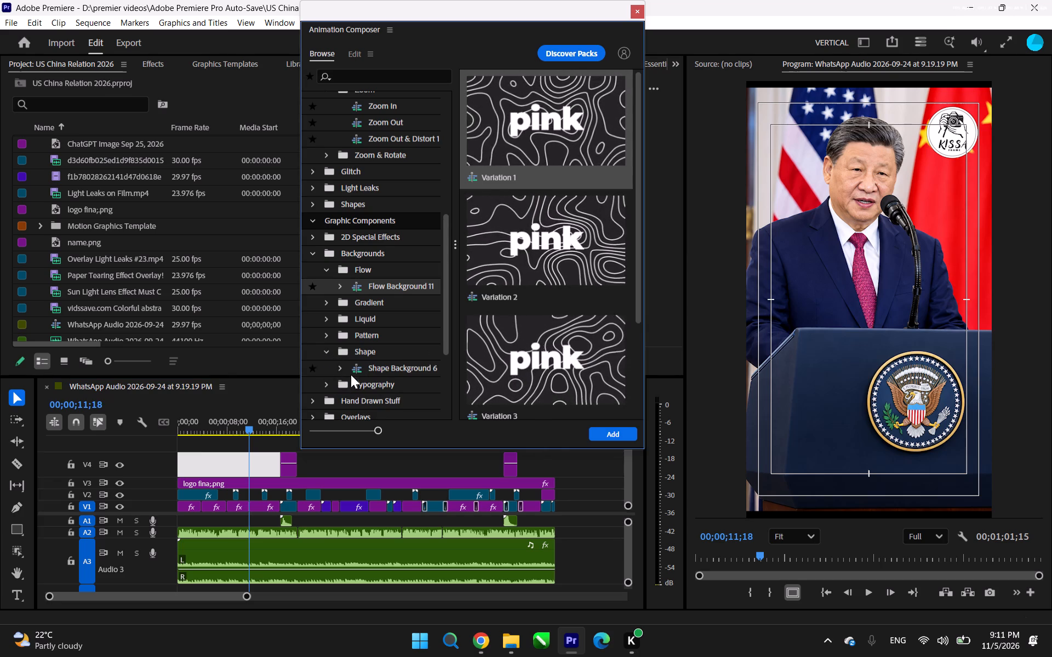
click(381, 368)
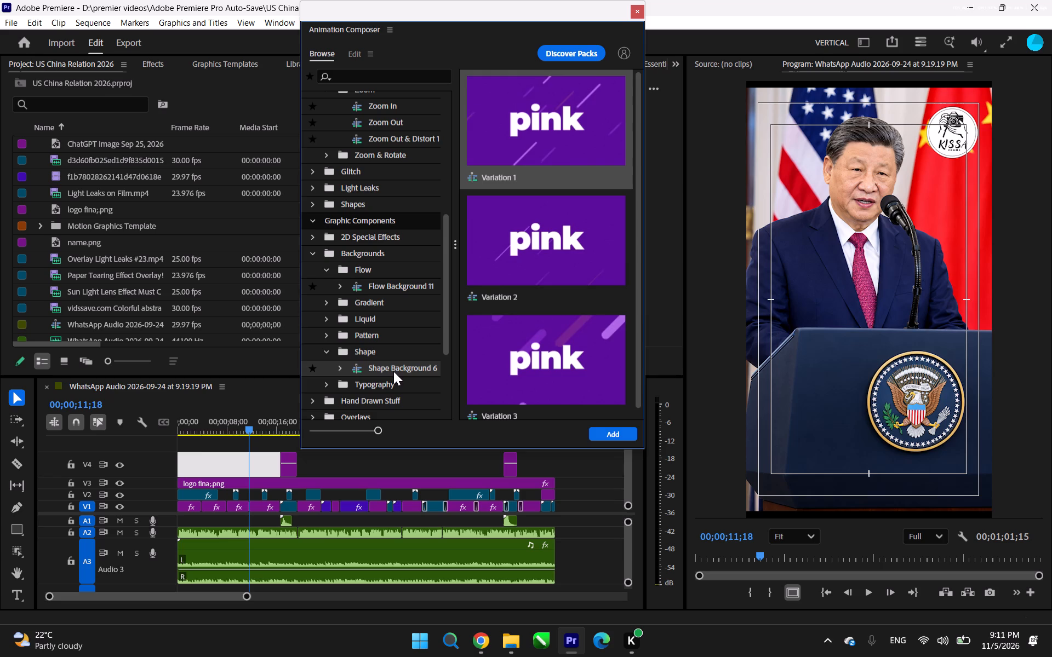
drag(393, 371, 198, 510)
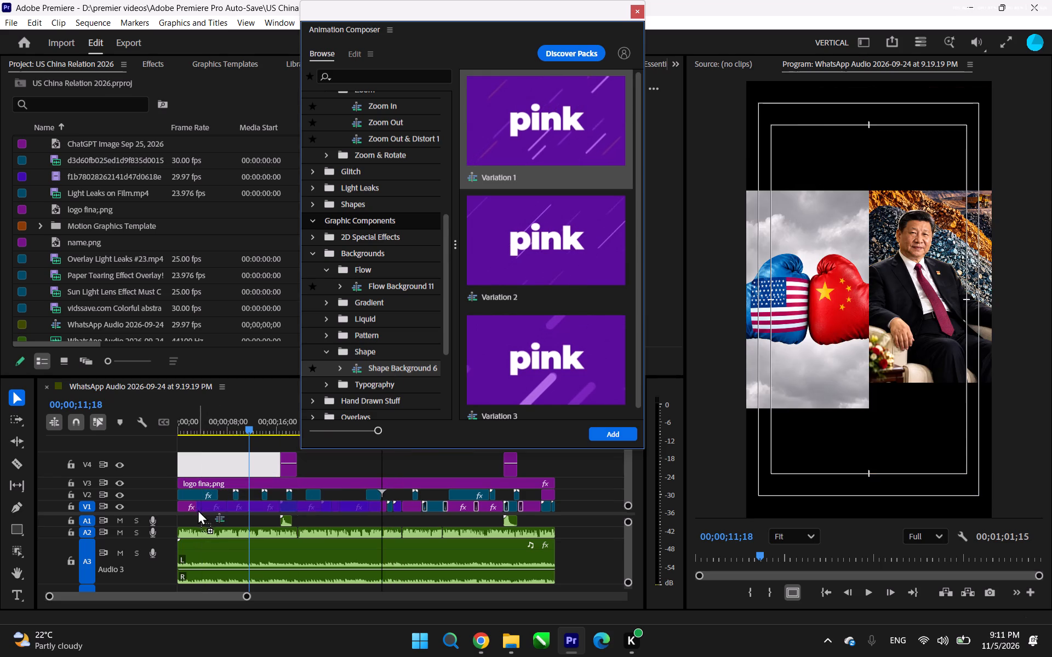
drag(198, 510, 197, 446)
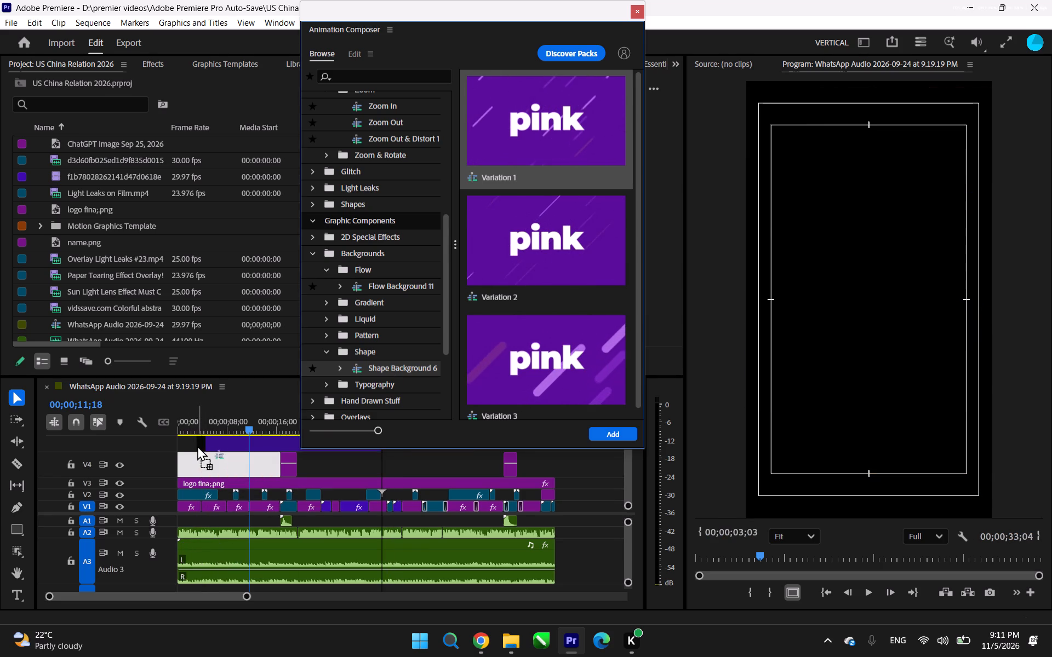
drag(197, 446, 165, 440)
Play the sequence from its start to about 4 seconds to preview the Shape Background 6 clip.
drag(249, 429, 192, 428)
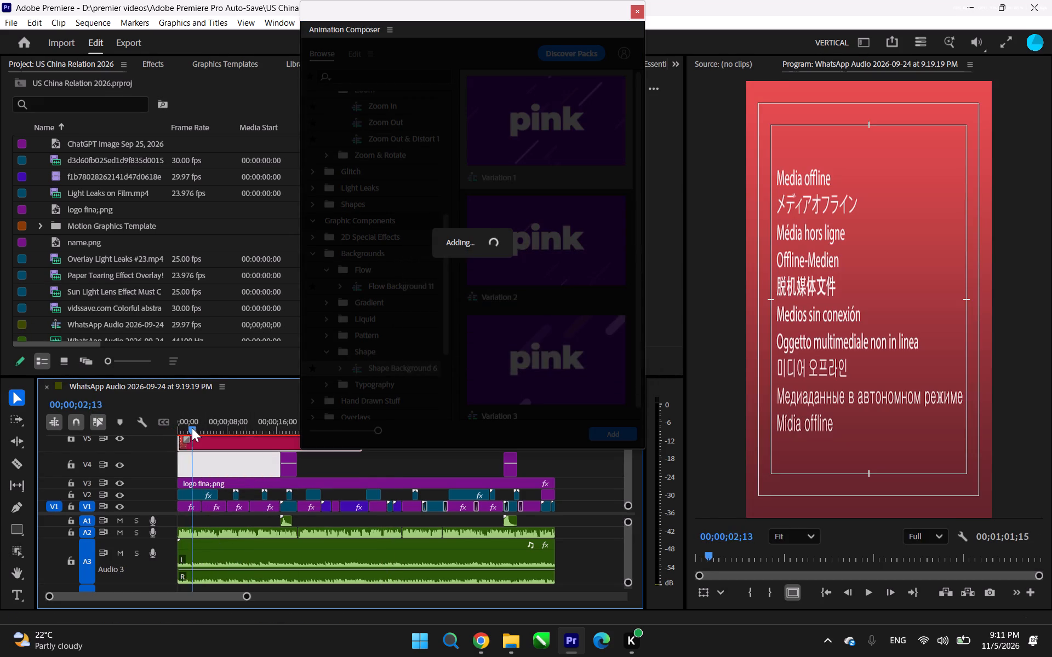
drag(192, 428, 190, 428)
drag(190, 428, 161, 431)
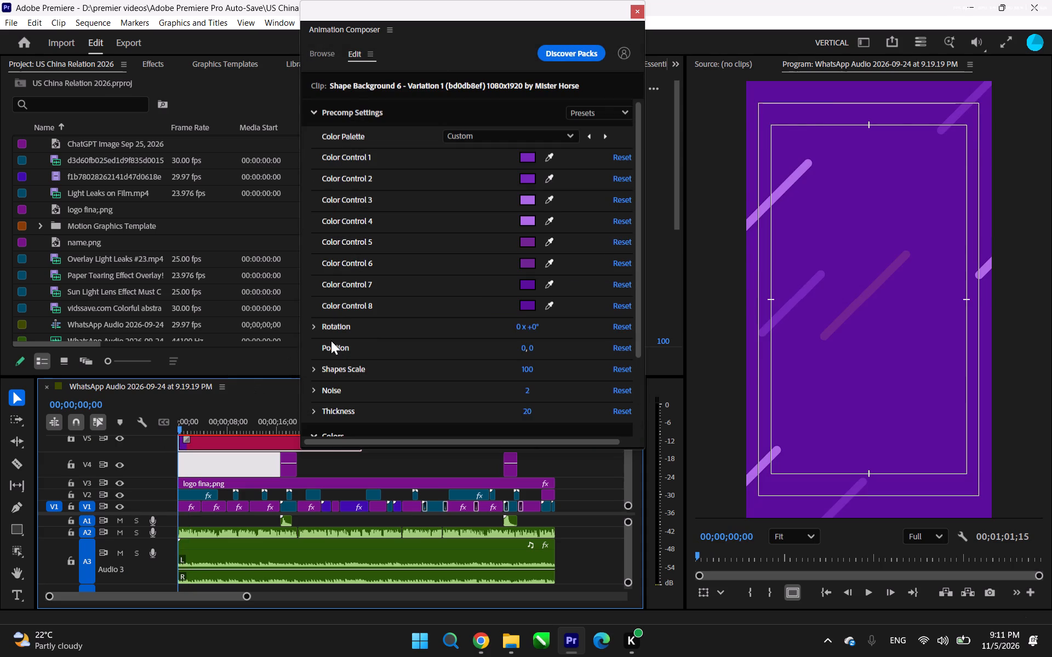
key(space)
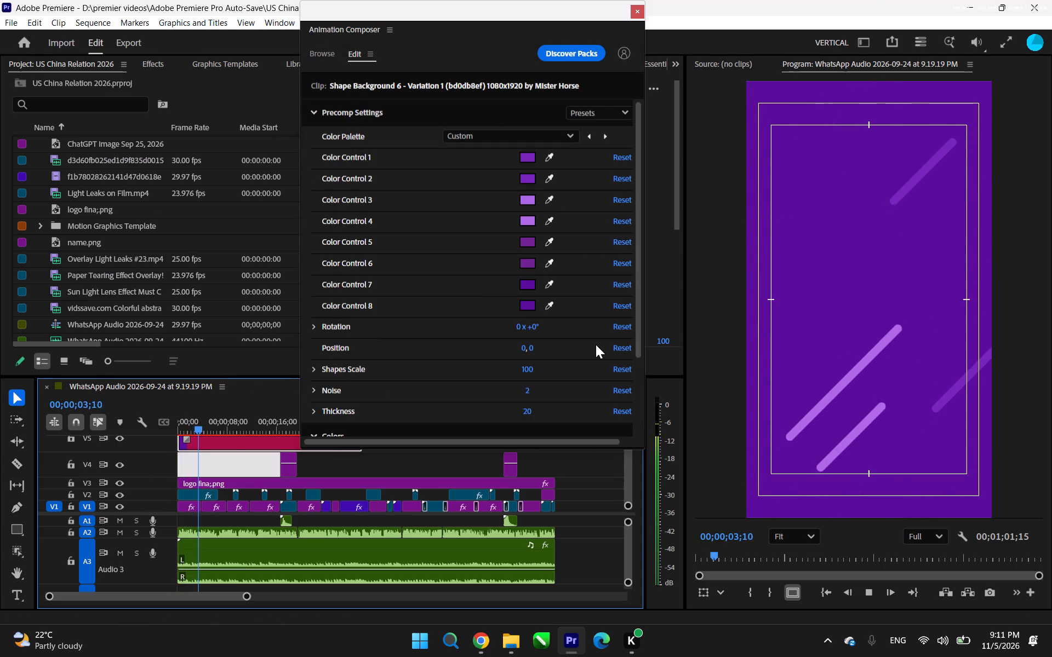
key(space)
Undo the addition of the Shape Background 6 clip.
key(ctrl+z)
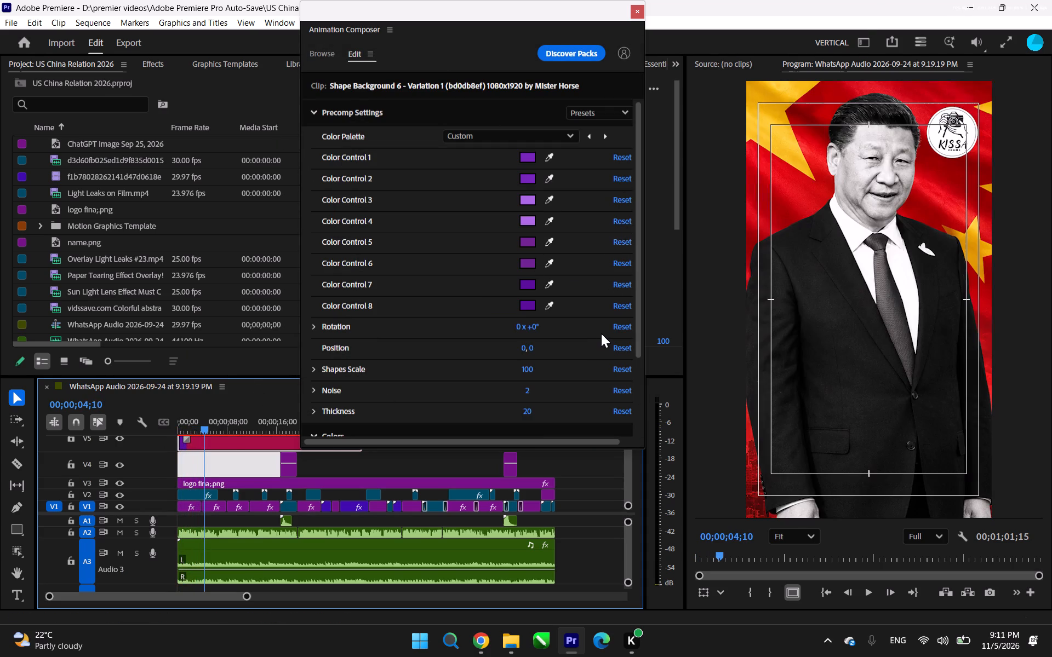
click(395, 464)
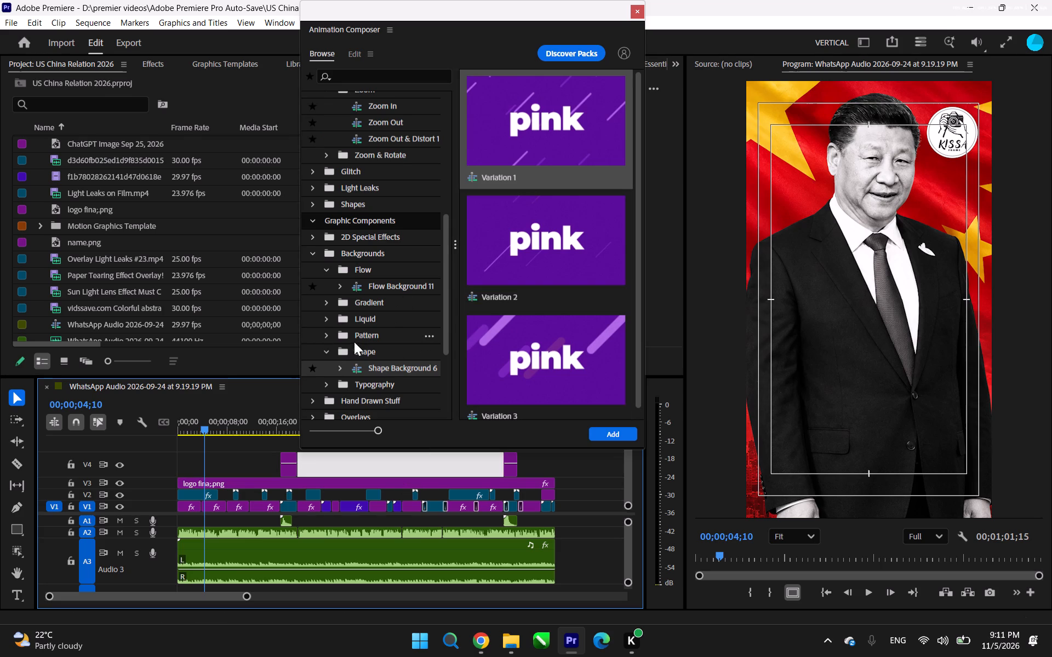
Examine the Pattern and Gradient background presets, including the Pattern Background 2 variations.
click(324, 331)
click(393, 349)
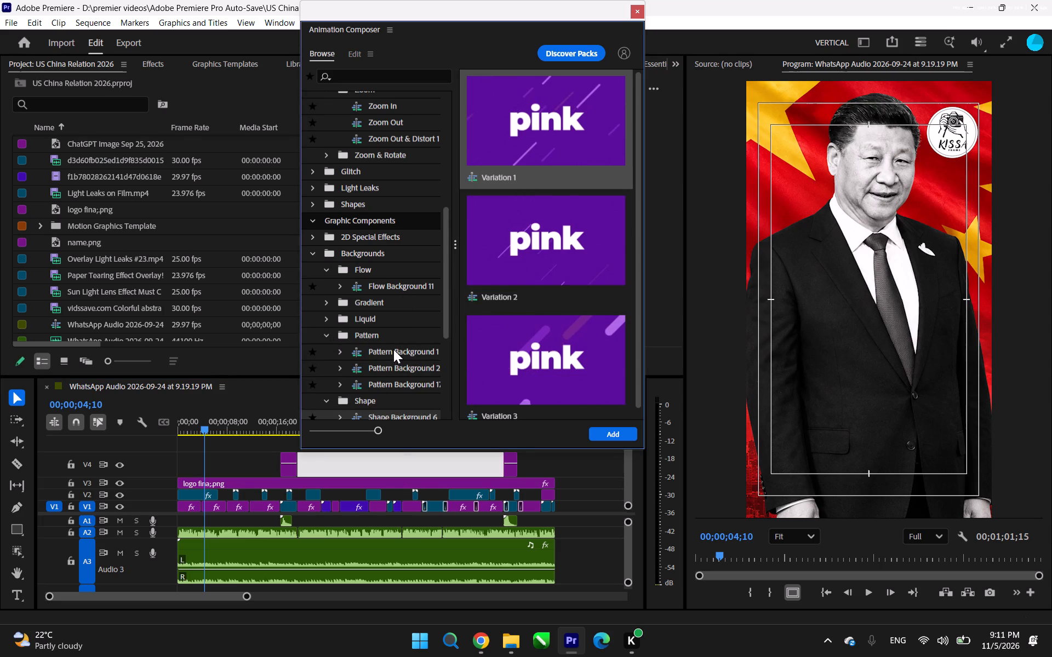
double_click(390, 363)
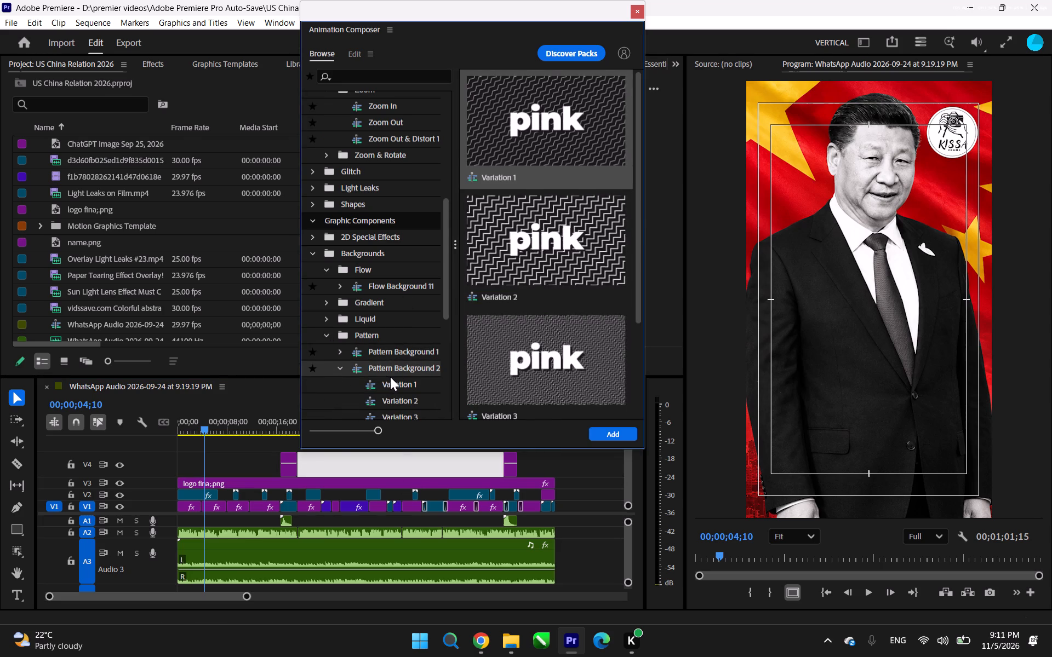
click(395, 384)
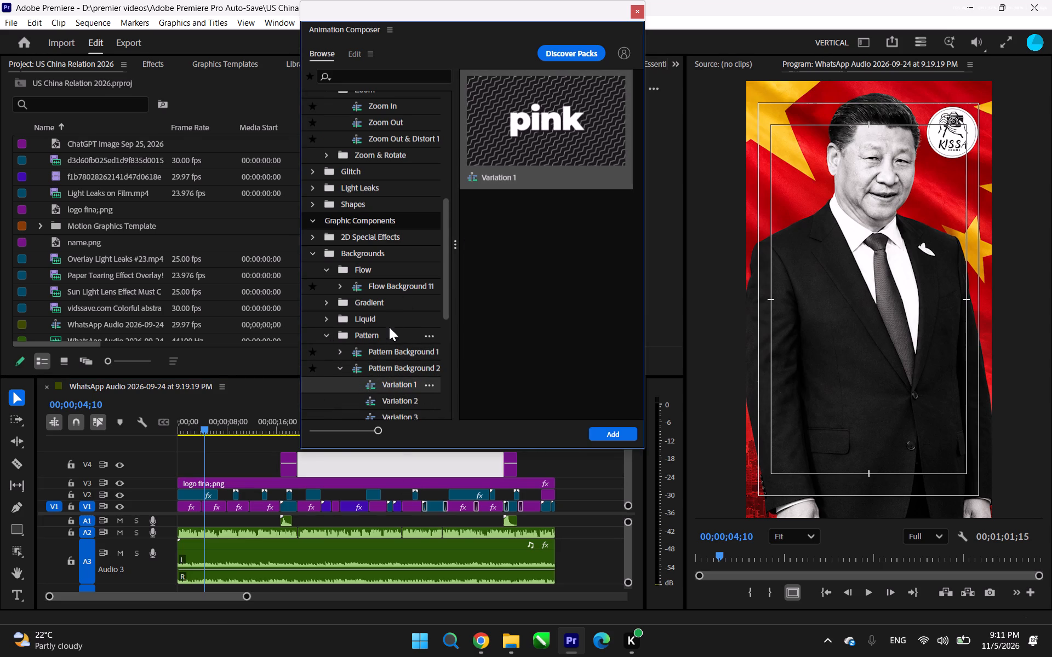
click(326, 304)
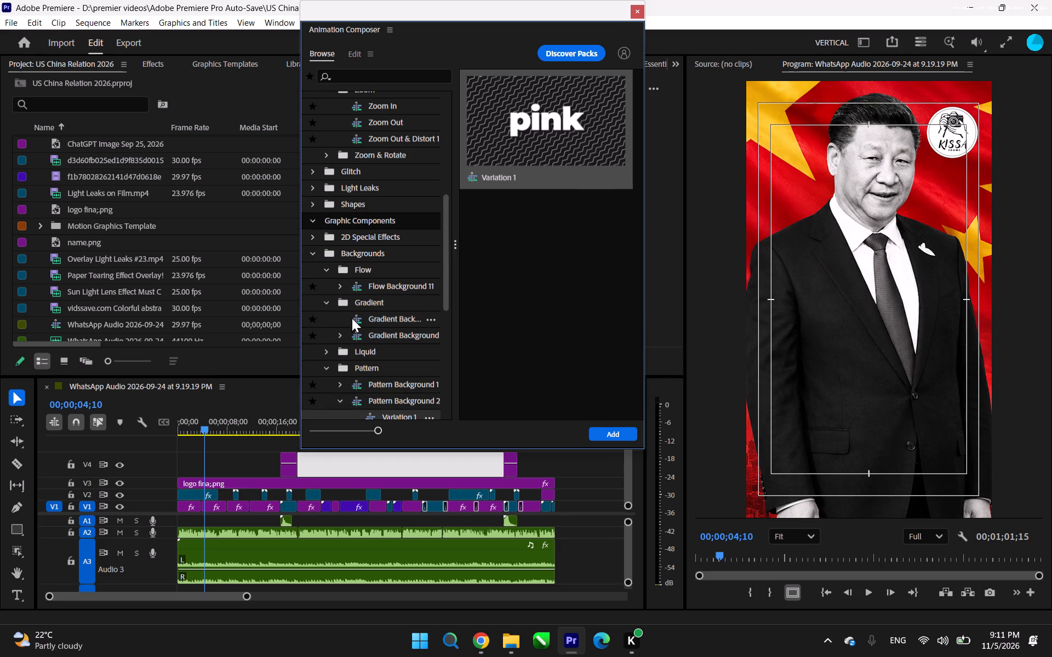
click(357, 318)
click(368, 341)
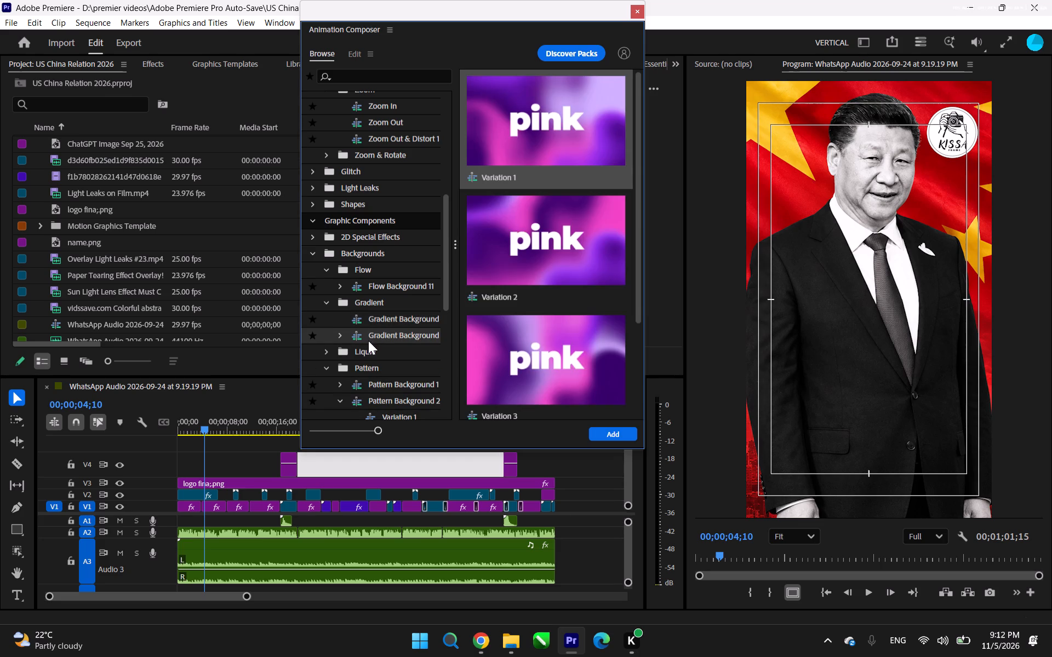
Add the Electric V2 14 effect from the 2D Special Effects' Electric group to track V4 at 00;00;04;10.
double_click(313, 235)
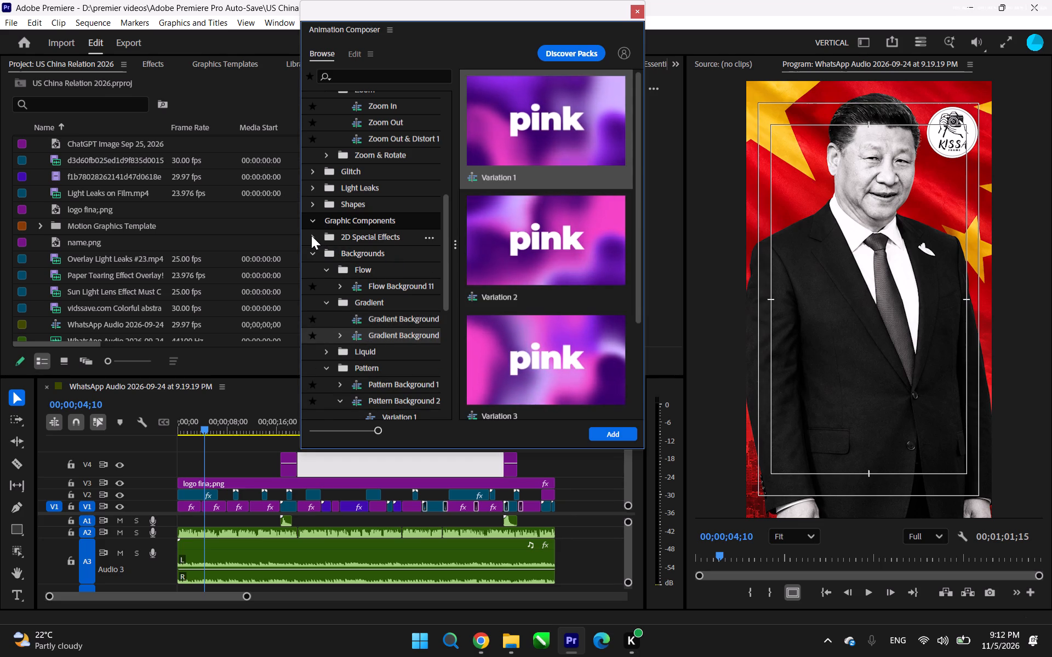
click(311, 235)
click(327, 251)
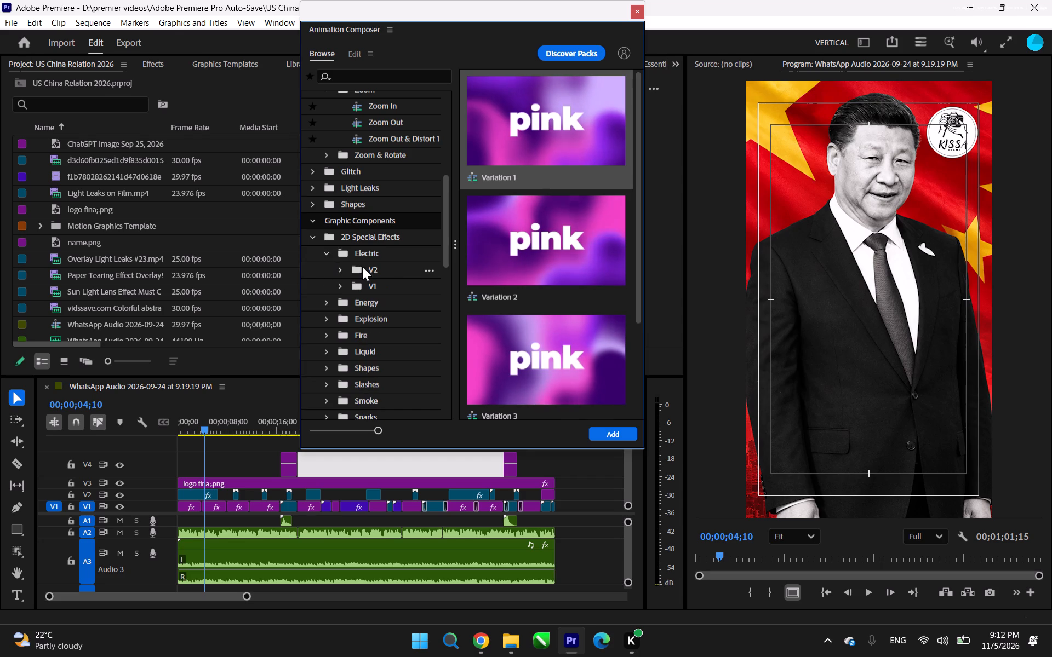
click(342, 267)
double_click(382, 286)
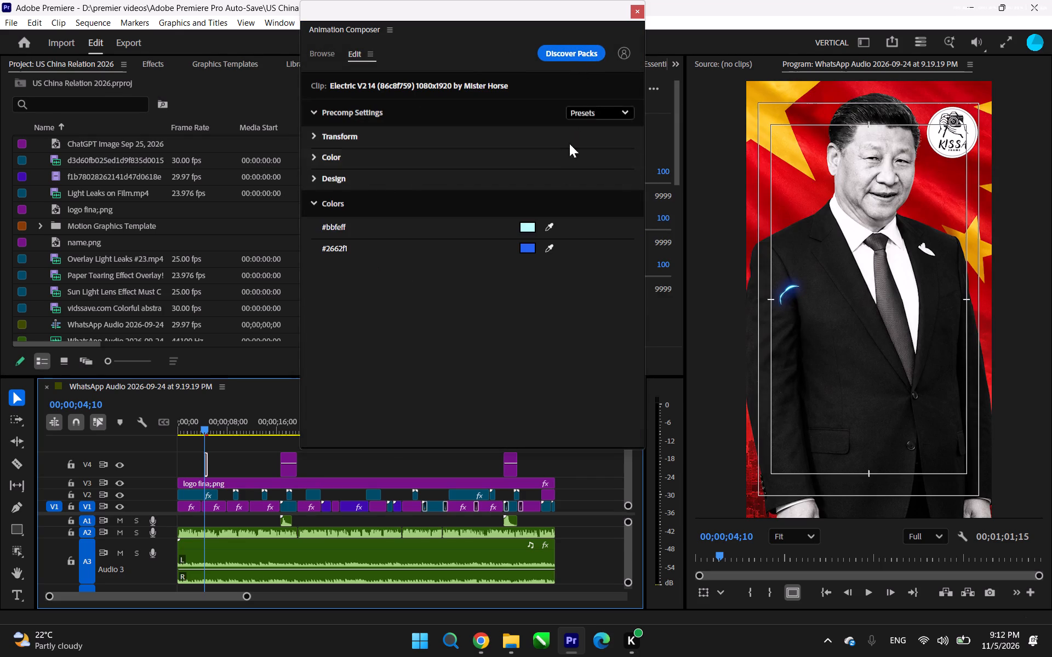
double_click(448, 295)
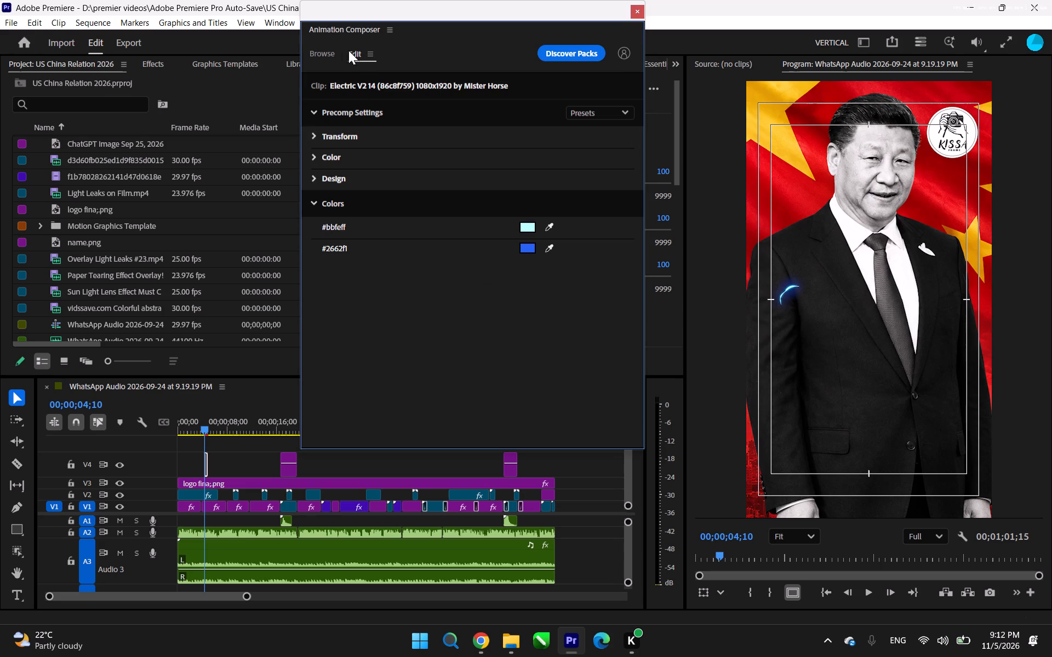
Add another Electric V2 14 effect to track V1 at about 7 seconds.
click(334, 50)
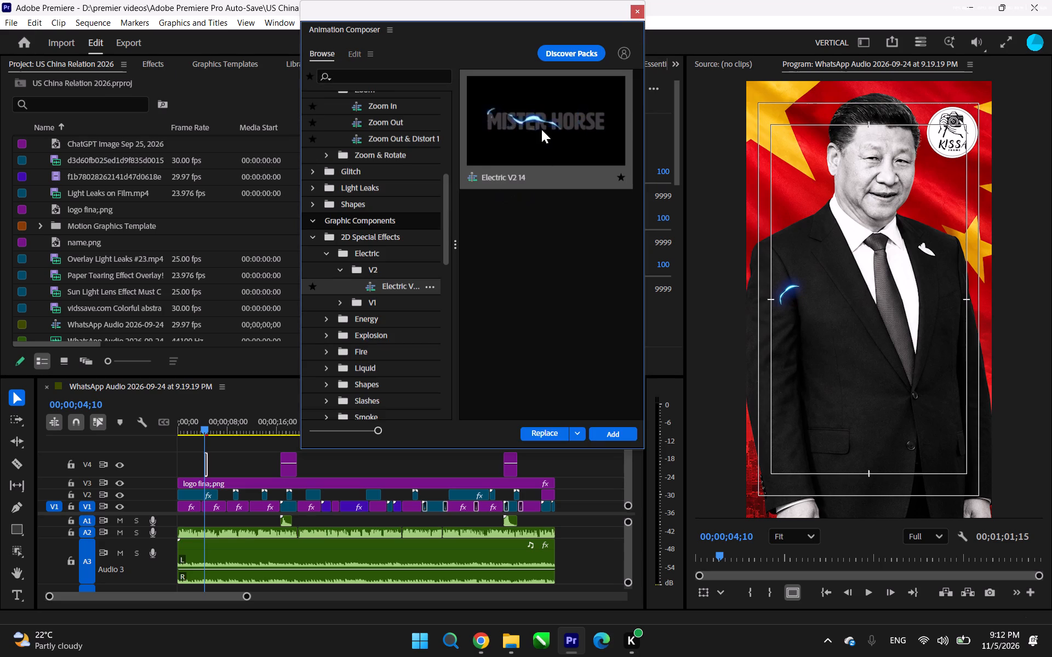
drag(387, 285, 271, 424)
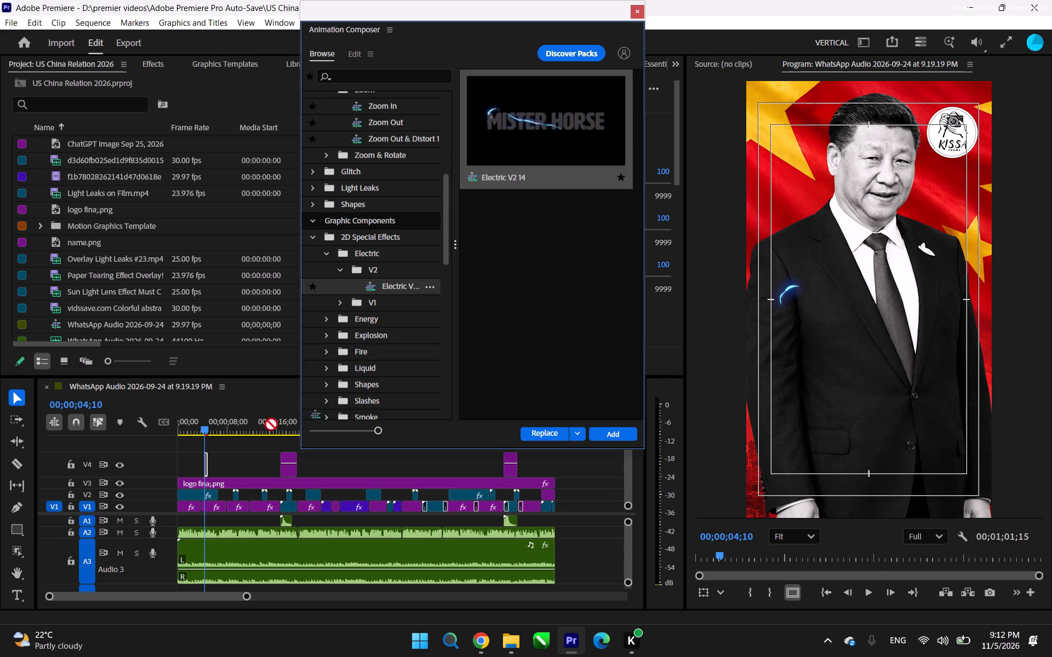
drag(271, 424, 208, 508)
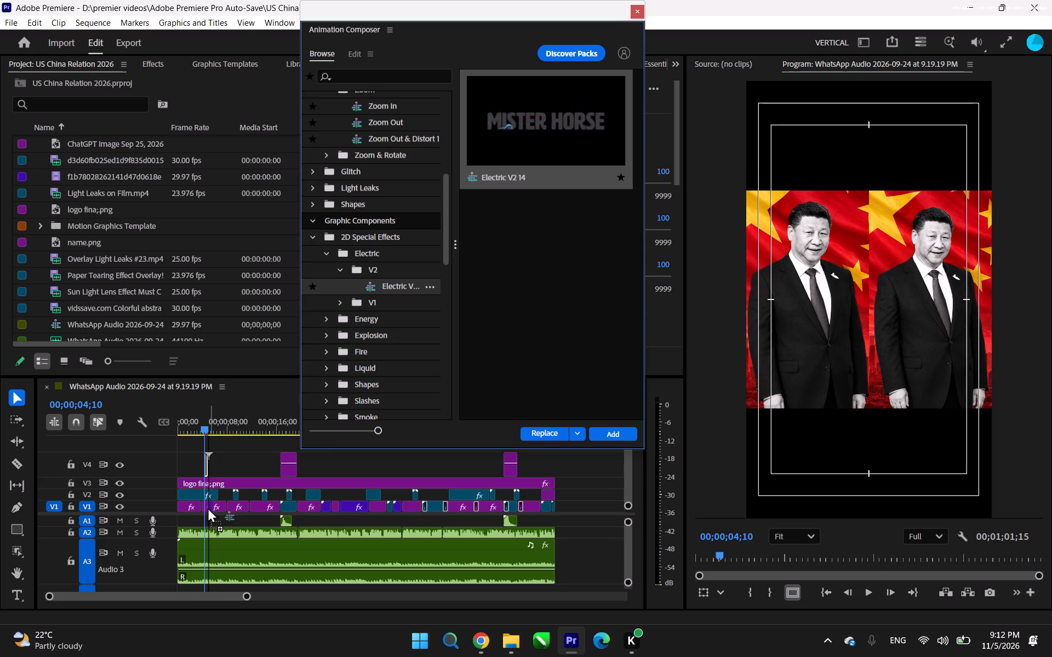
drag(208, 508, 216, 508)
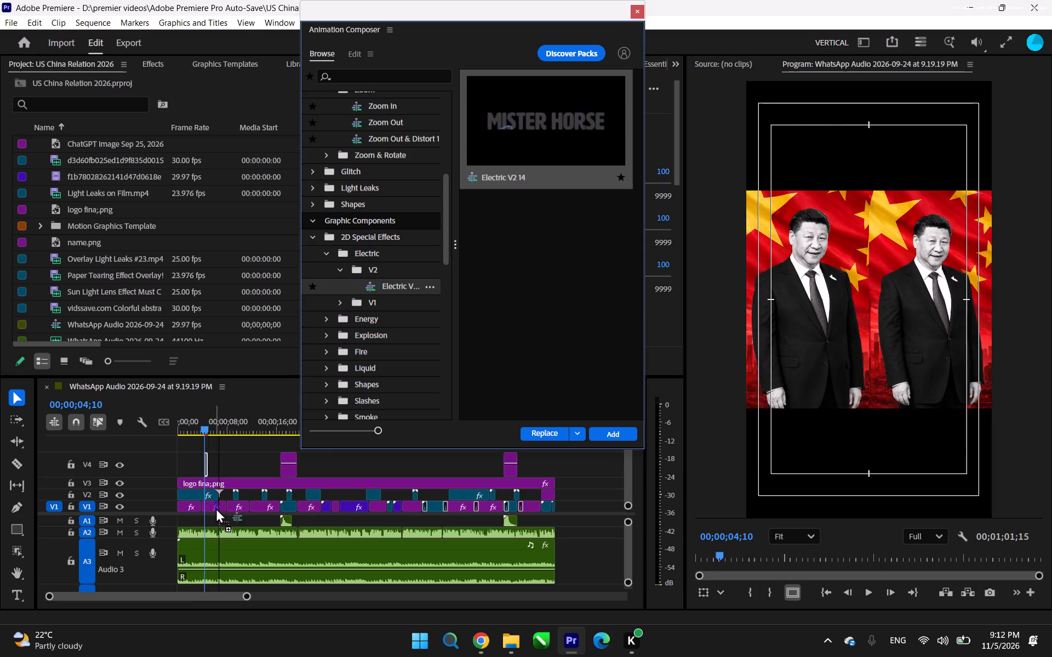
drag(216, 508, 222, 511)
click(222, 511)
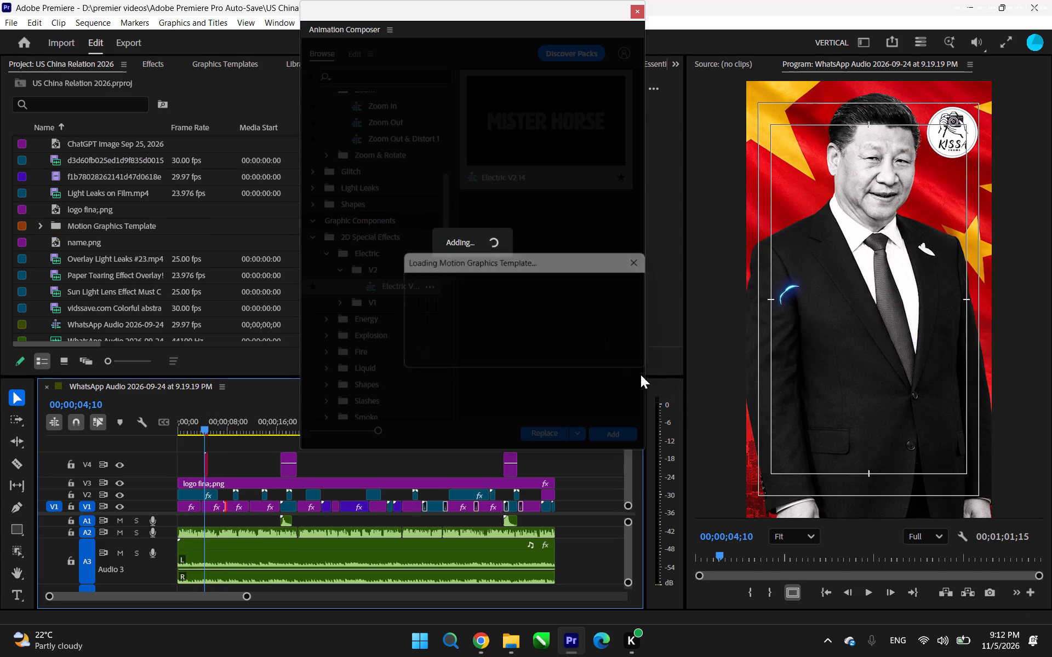
Play the sequence from 00;00;04;10 to 00;00;08;15 to preview the Electric V2 14 effects.
key(space)
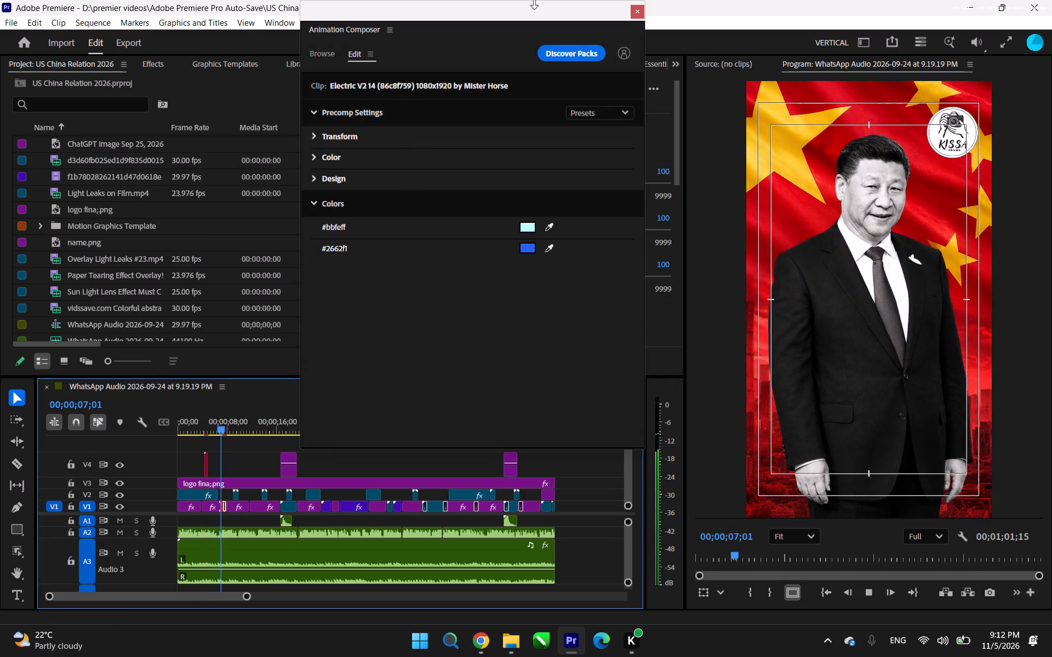
key(space)
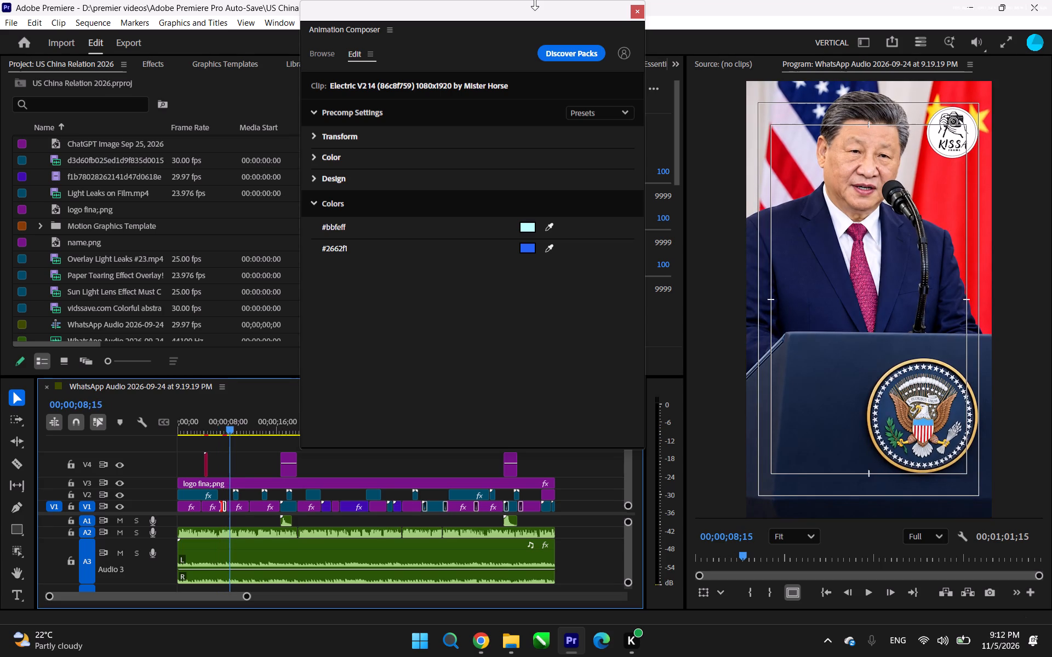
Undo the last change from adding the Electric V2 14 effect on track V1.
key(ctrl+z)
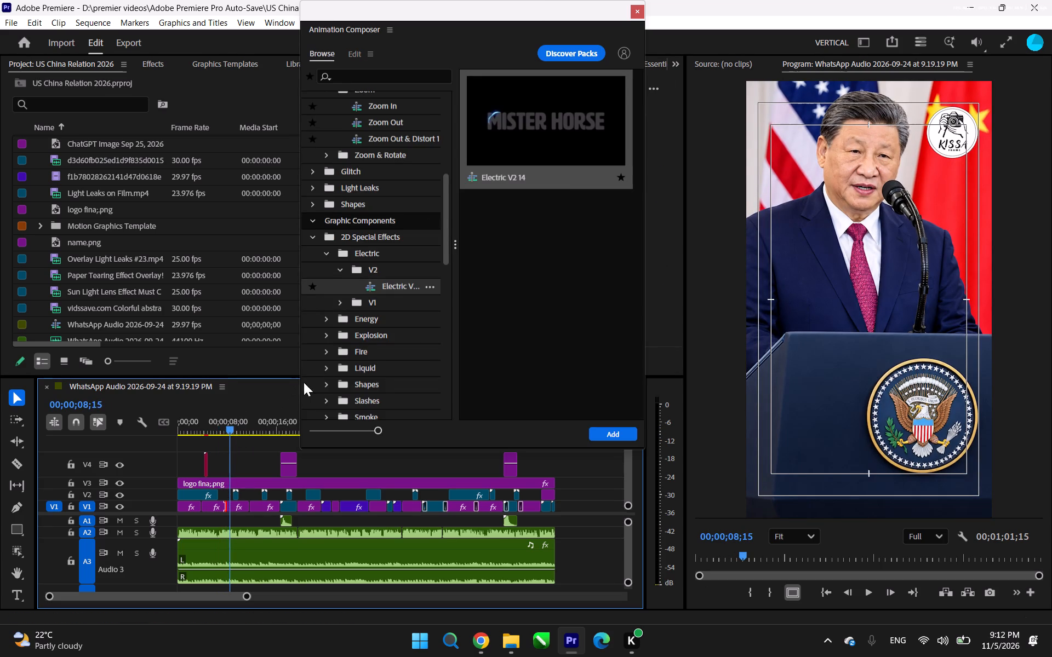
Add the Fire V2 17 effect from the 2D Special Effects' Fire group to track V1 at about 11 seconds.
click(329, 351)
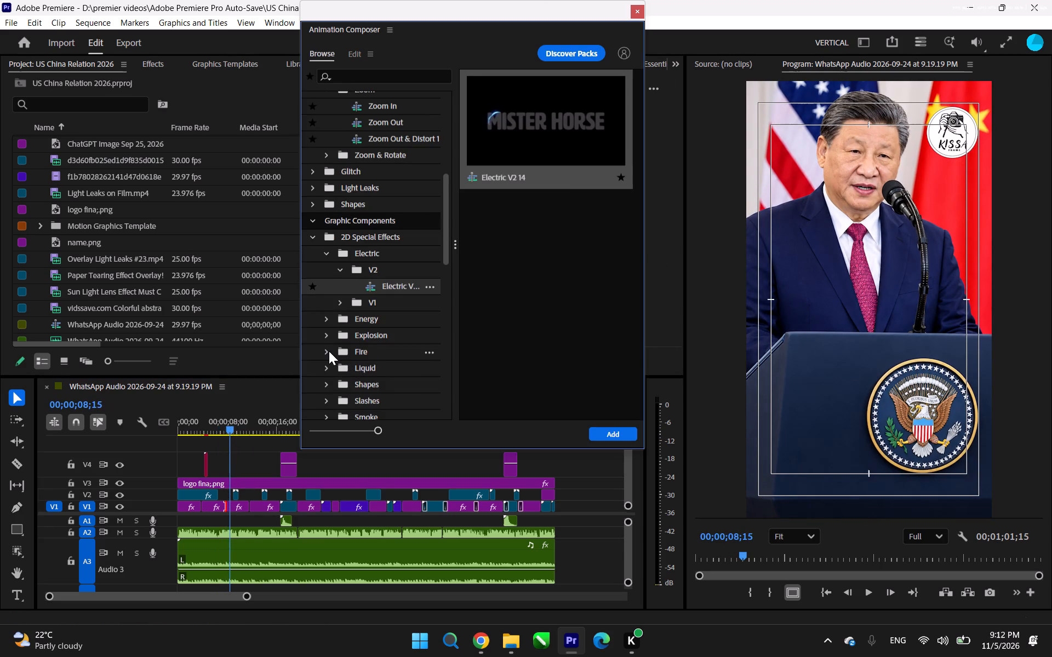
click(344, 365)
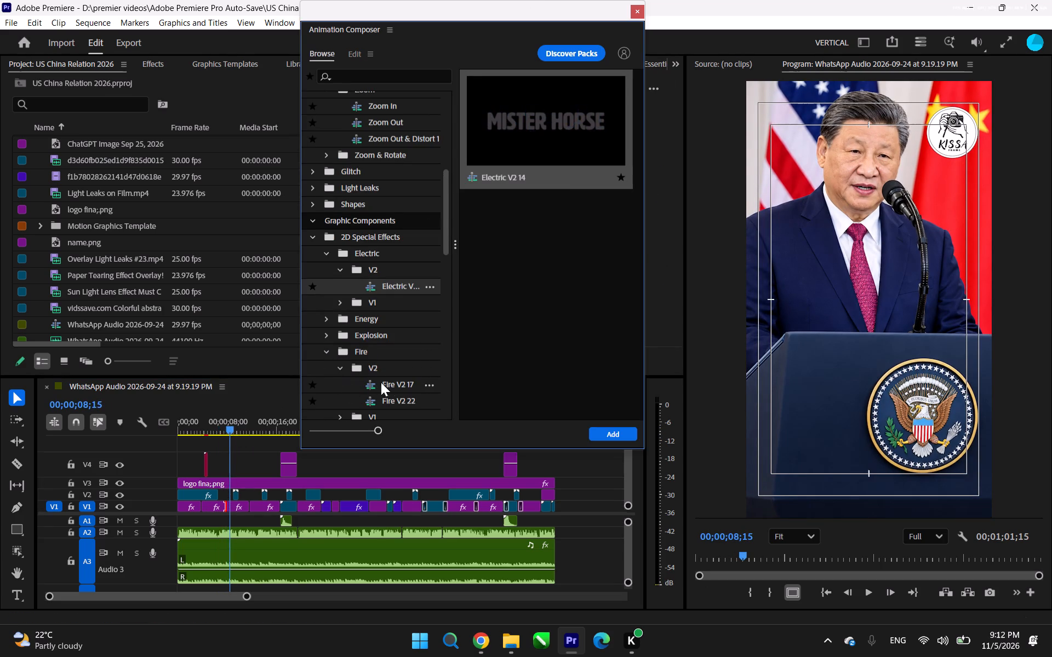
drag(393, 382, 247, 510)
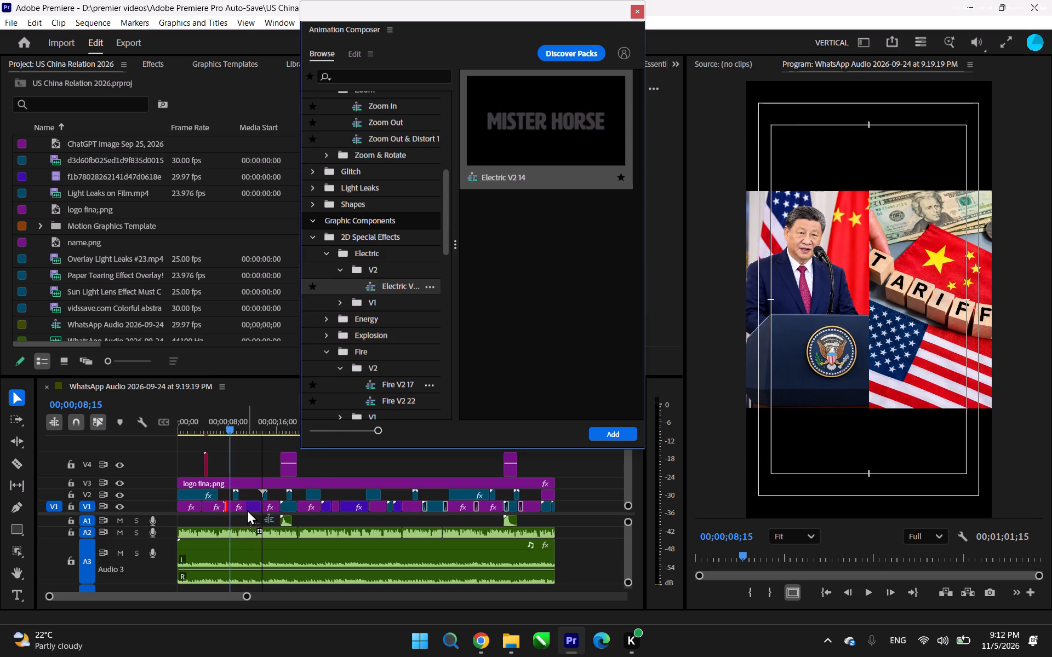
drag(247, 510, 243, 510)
Play the sequence from 00;00;08;15 to 00;00;12;09 to preview the Fire V2 17 effect.
key(space)
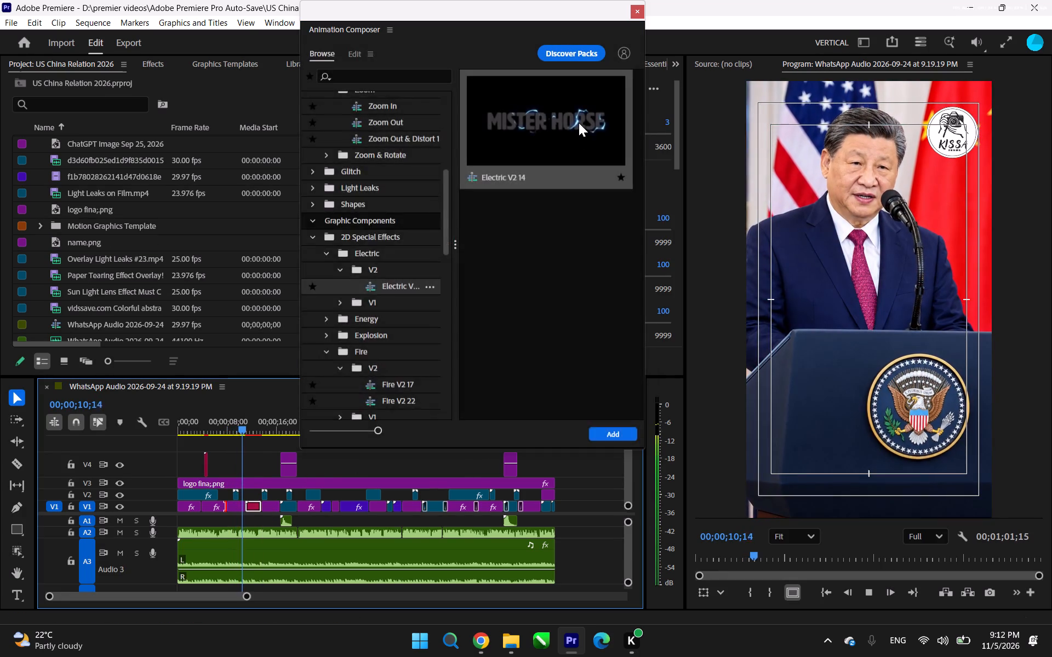
key(space)
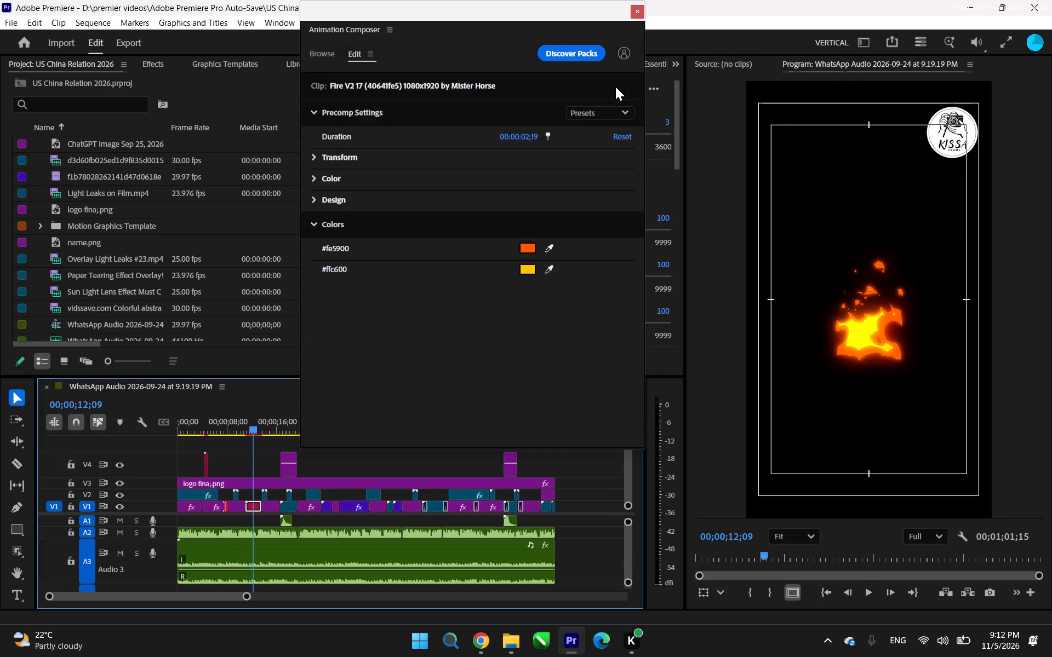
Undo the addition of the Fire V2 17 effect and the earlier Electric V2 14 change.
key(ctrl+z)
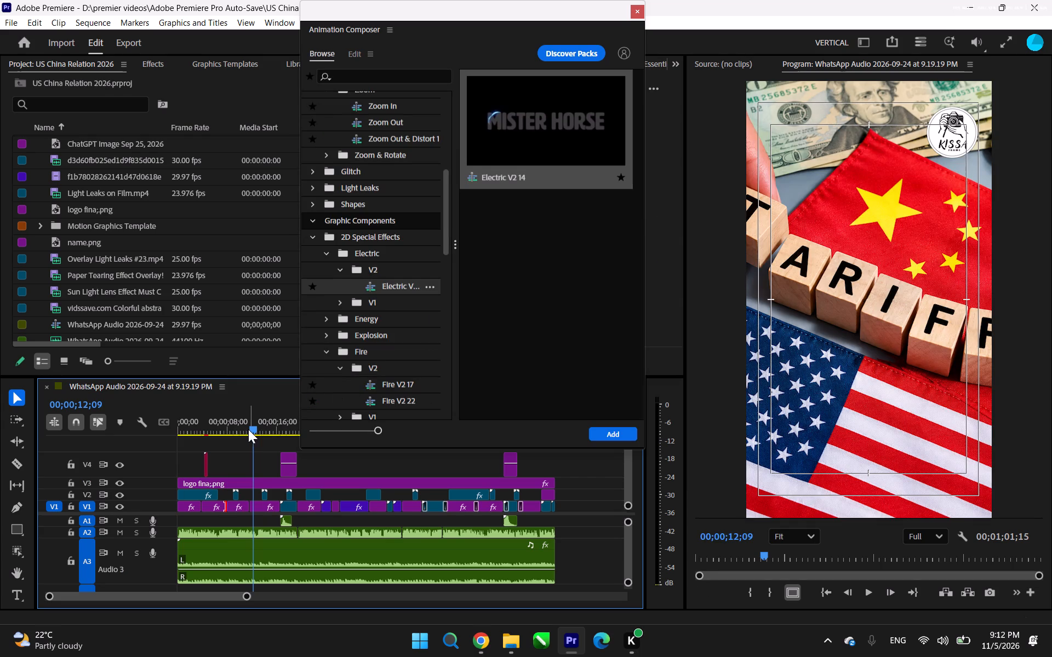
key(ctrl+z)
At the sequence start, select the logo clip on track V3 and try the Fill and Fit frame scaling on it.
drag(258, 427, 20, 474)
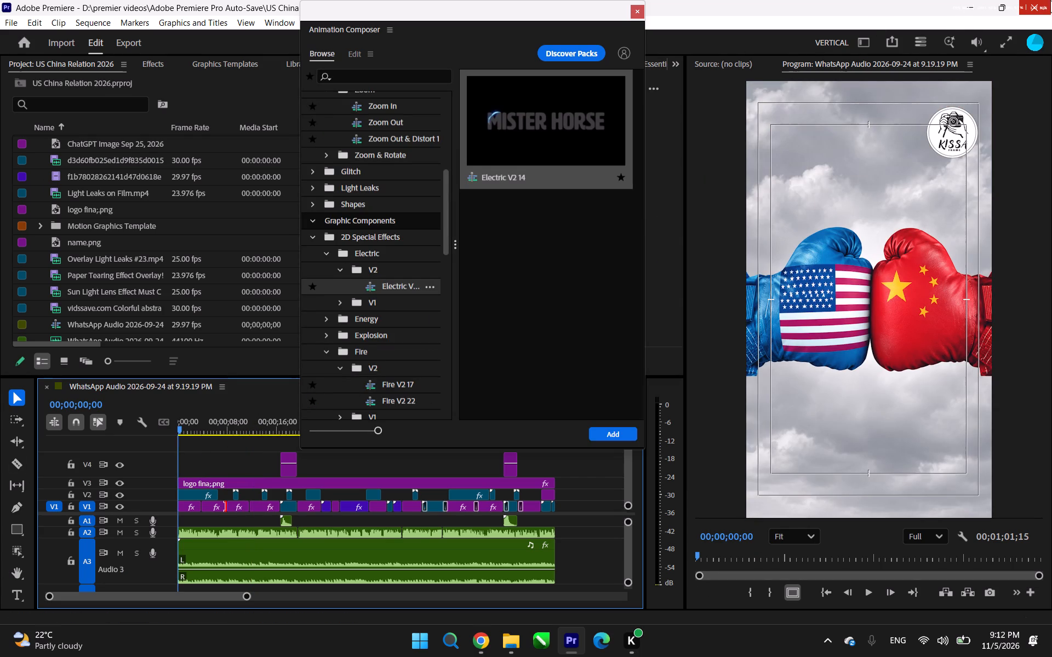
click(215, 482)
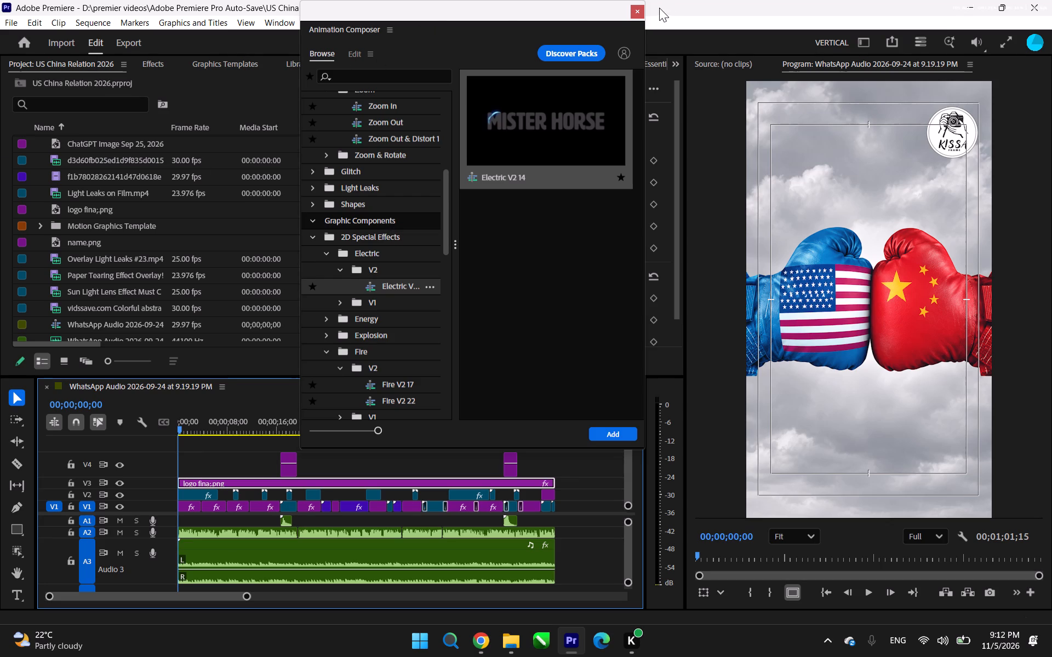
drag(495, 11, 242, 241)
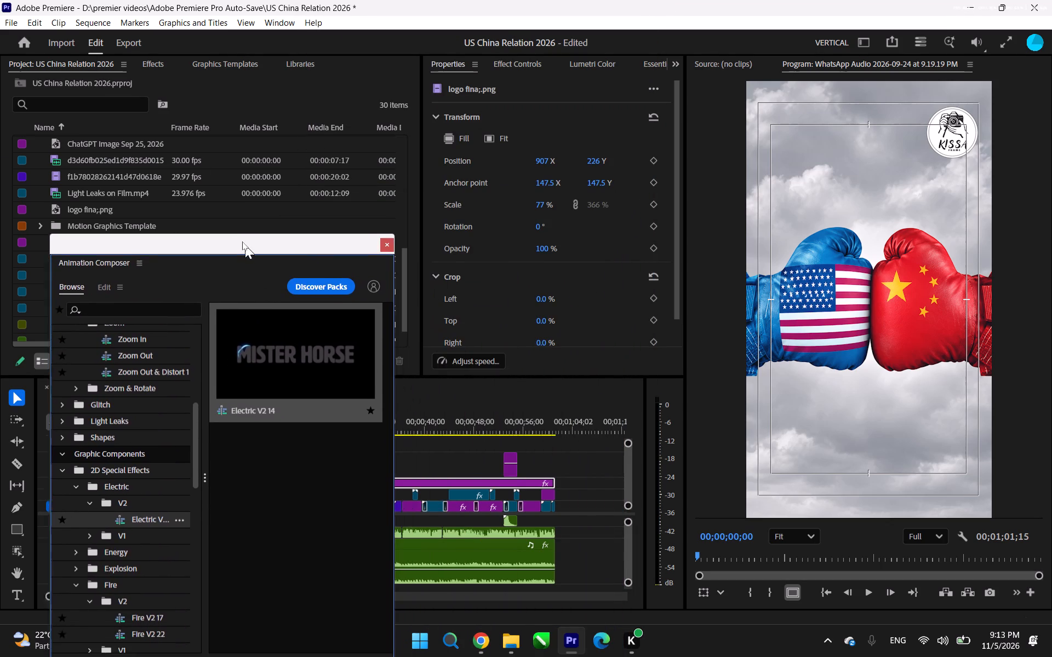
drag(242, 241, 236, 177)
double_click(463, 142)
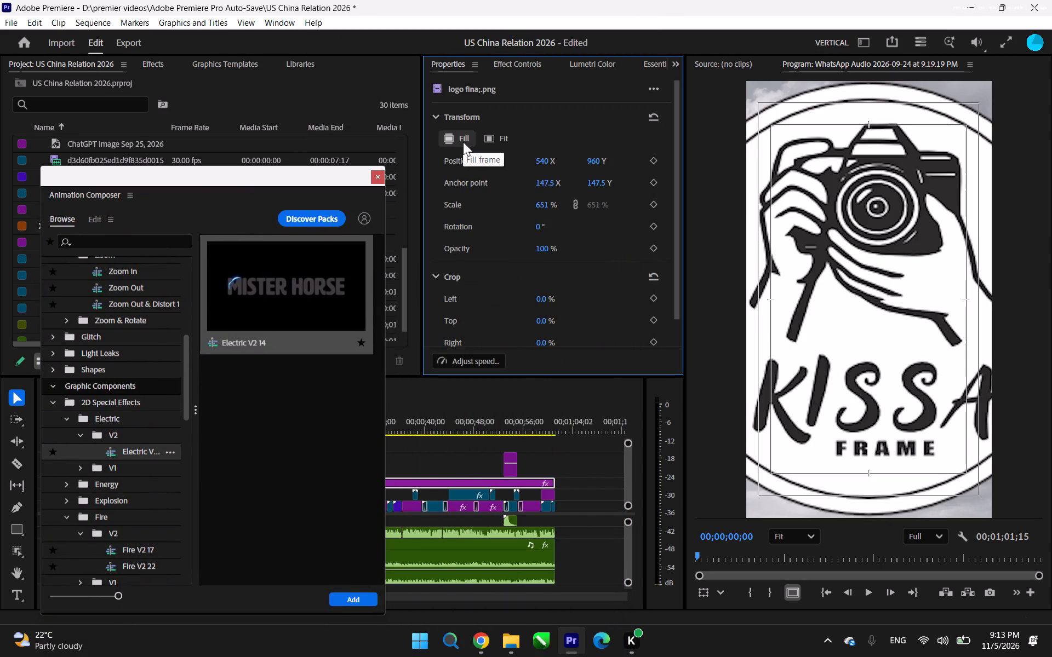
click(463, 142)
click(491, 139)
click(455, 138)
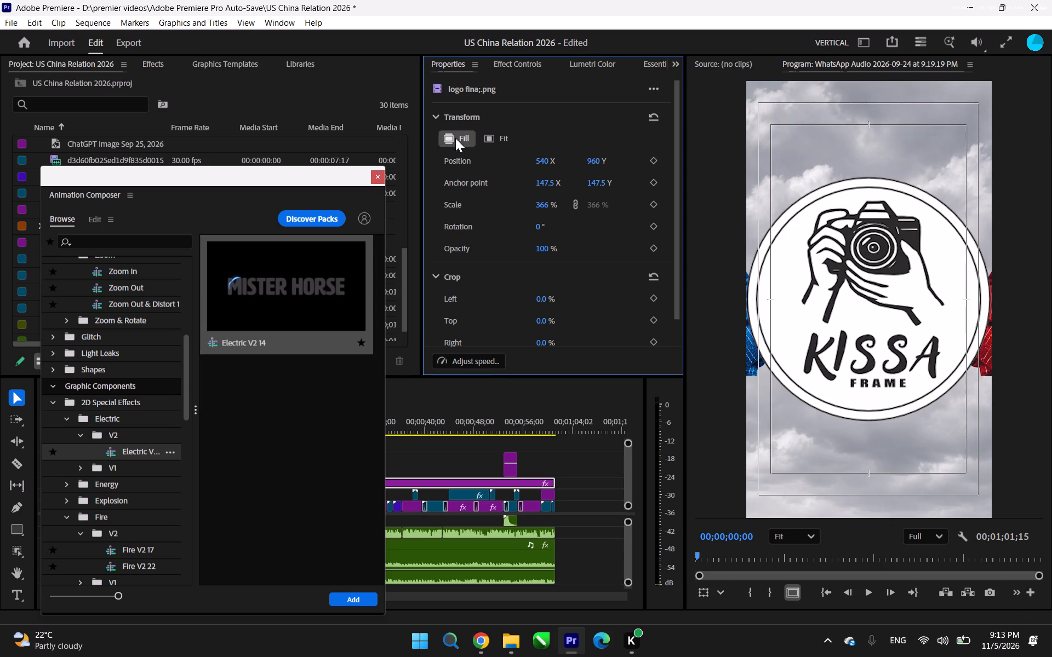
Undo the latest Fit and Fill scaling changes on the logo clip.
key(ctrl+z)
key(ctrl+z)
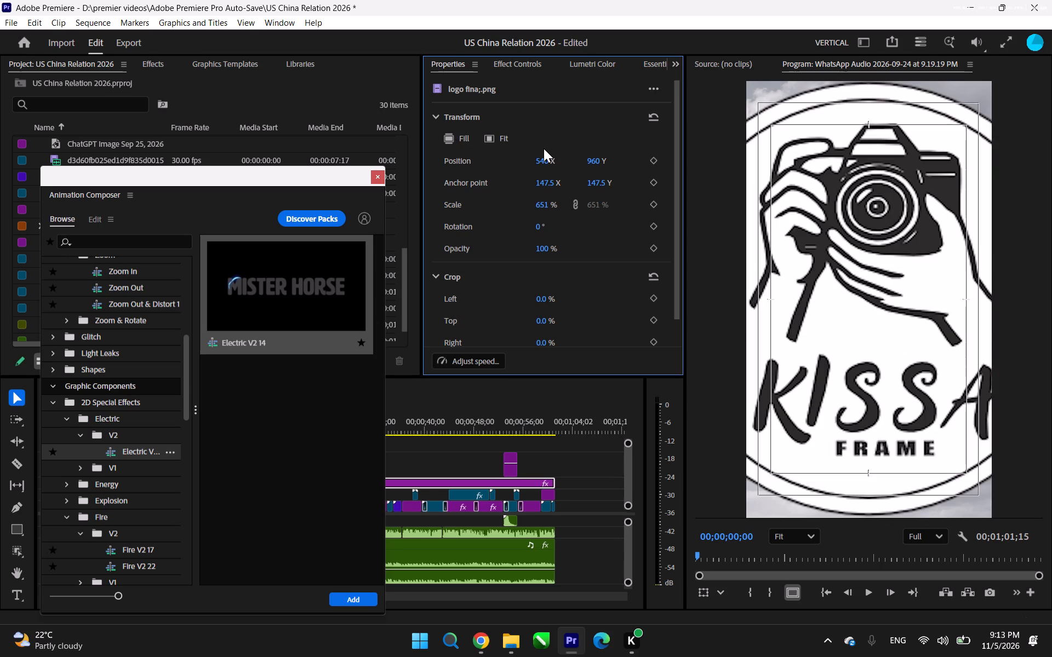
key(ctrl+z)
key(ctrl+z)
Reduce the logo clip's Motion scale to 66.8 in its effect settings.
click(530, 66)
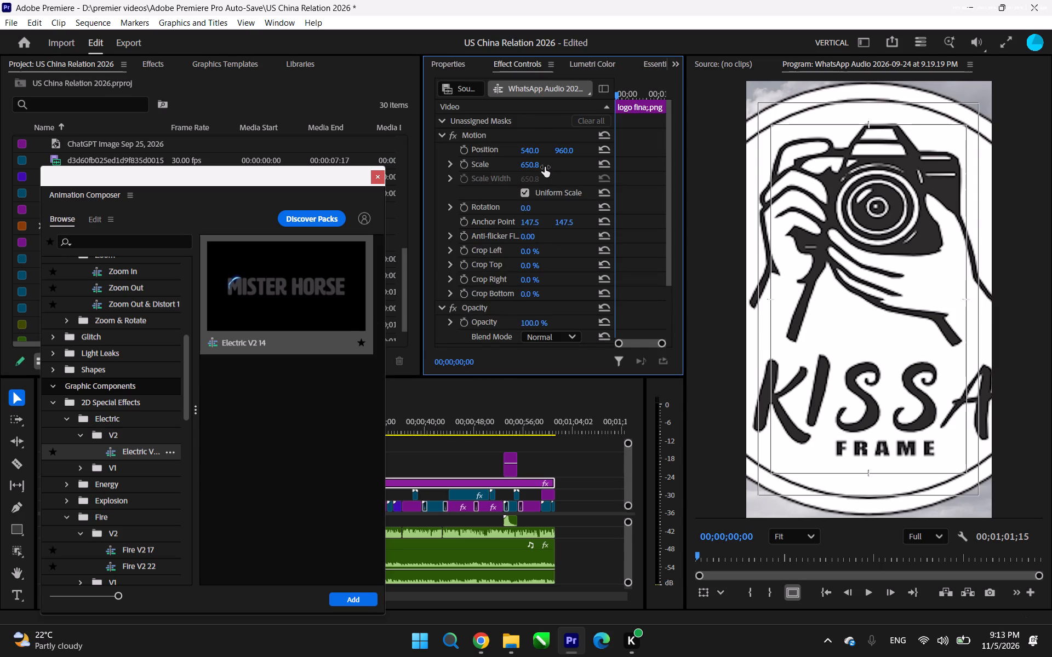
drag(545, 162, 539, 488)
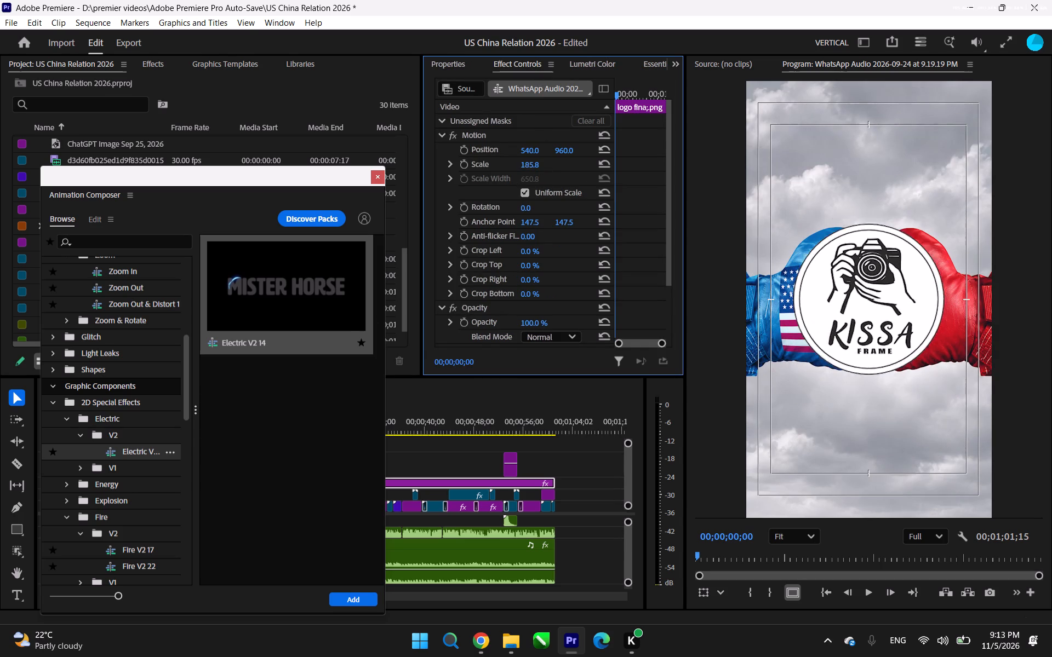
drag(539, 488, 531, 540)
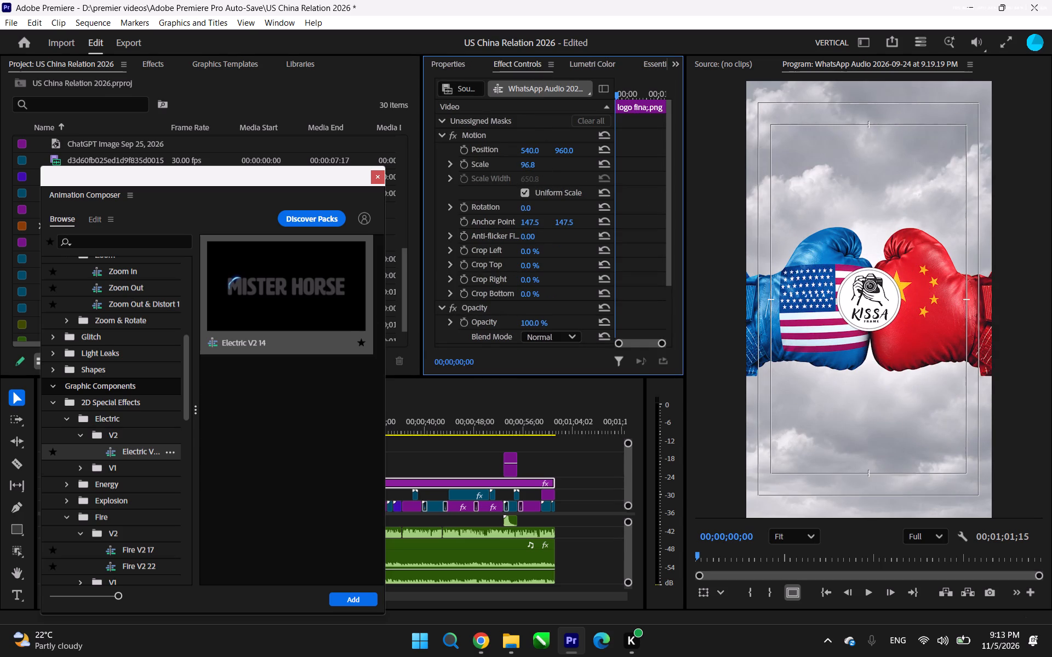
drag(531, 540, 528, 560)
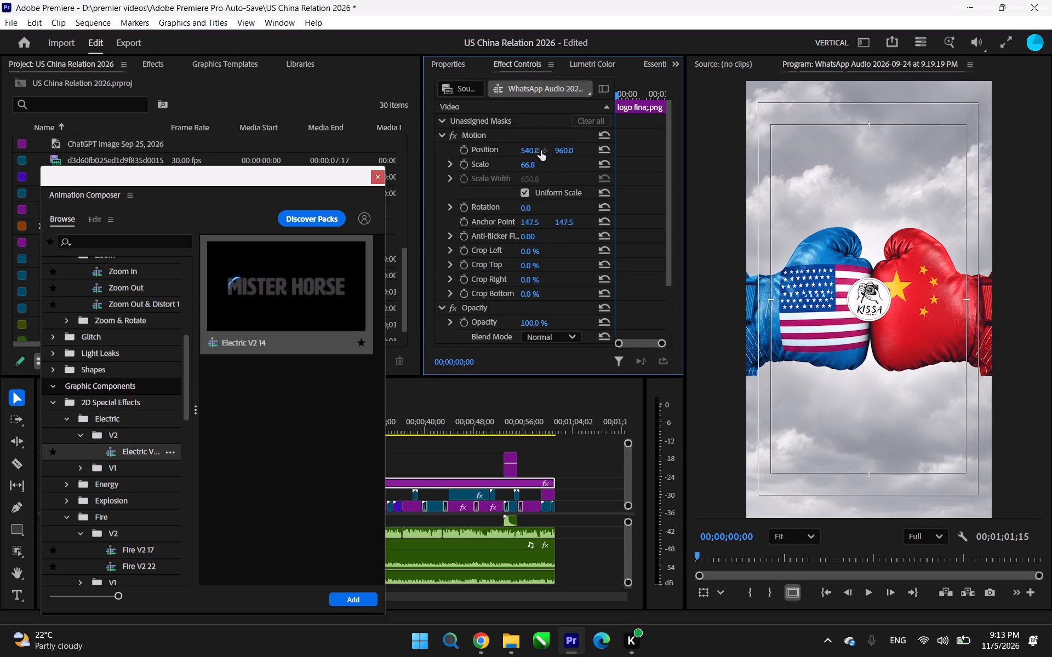
Set the logo's horizontal position to 933 so it sits near the frame's right edge.
drag(544, 150, 520, 38)
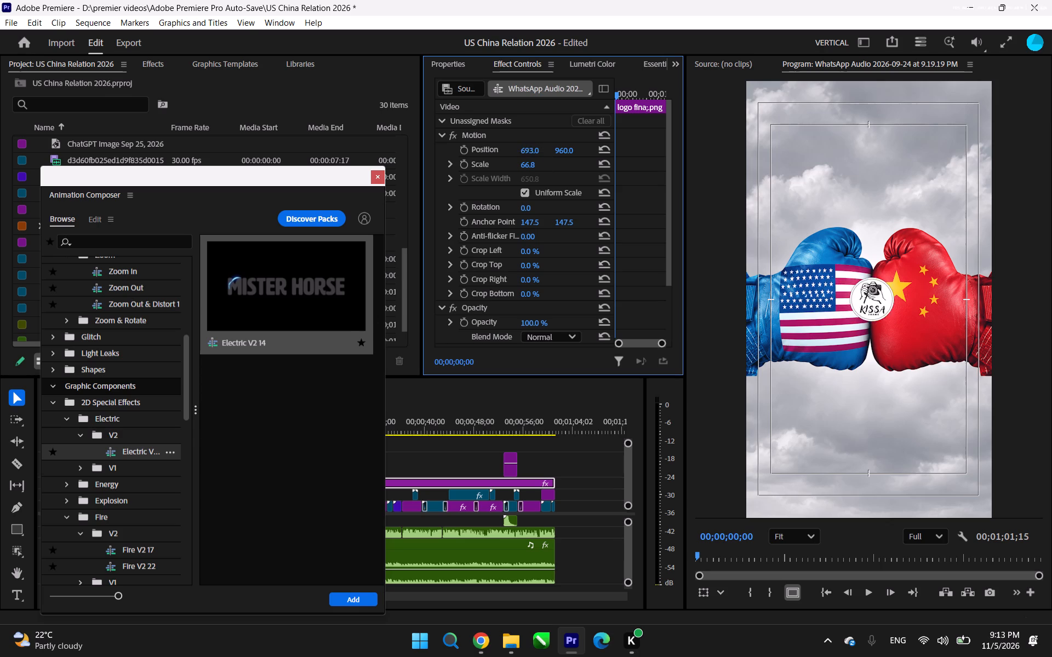
drag(520, 38, 527, 29)
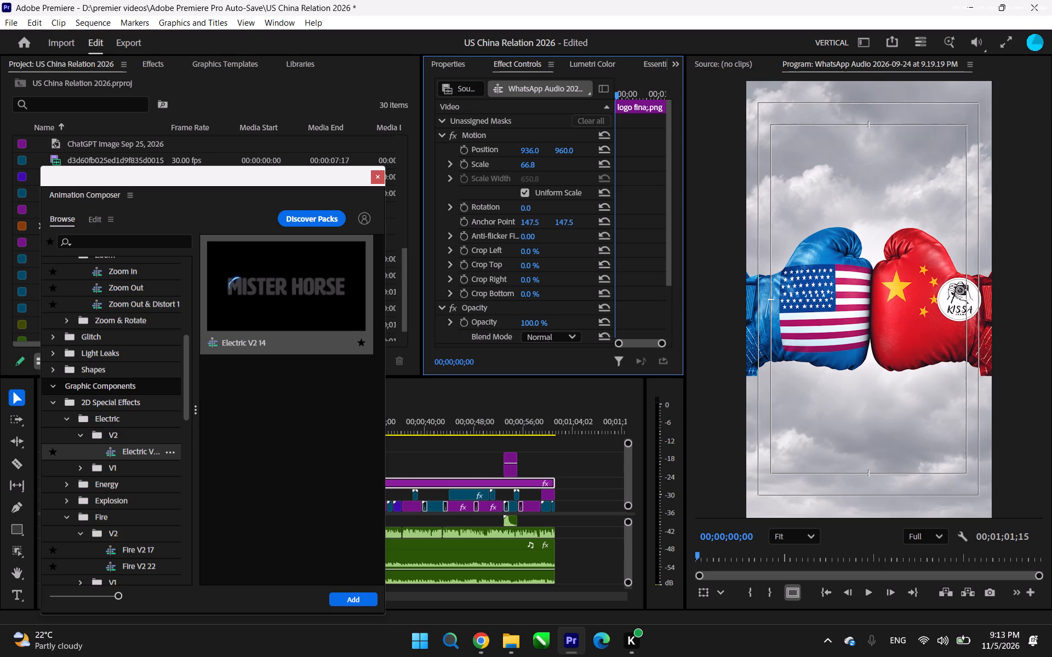
drag(527, 29, 527, 31)
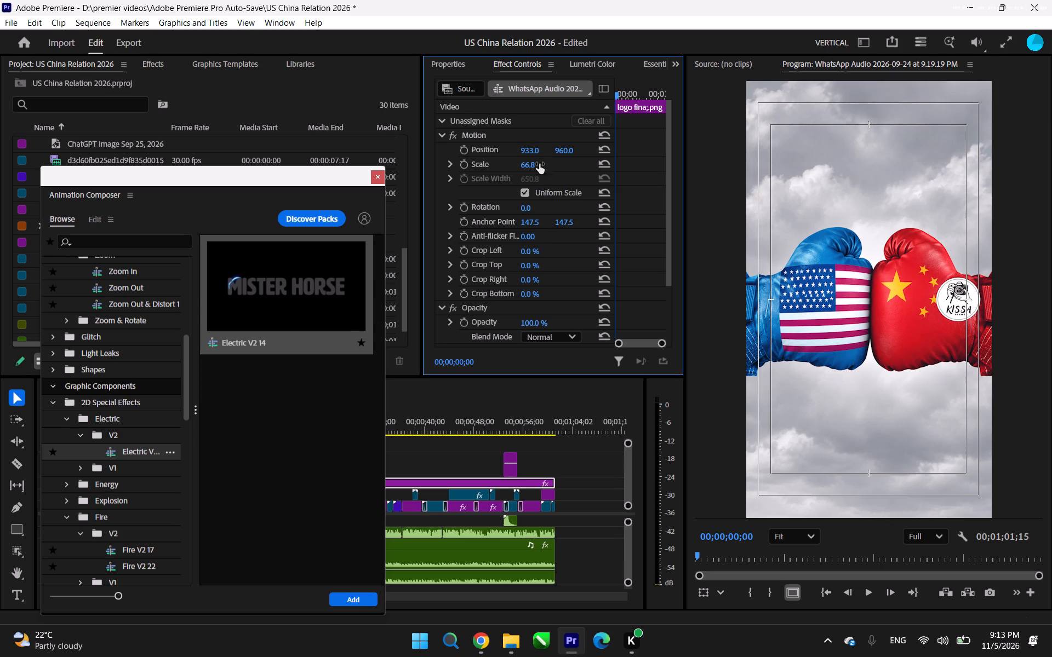
Reduce the logo's scale to 52.8.
drag(539, 164, 542, 178)
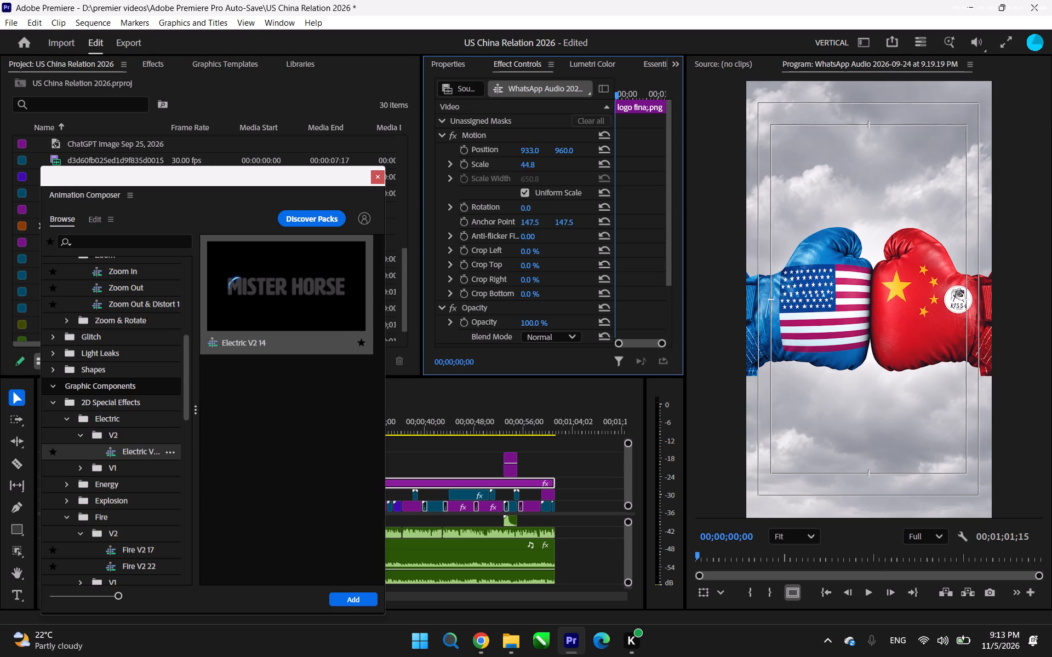
drag(542, 178, 544, 174)
Set the logo's vertical position to 179, placing it in the frame's upper corner.
drag(579, 149, 579, 154)
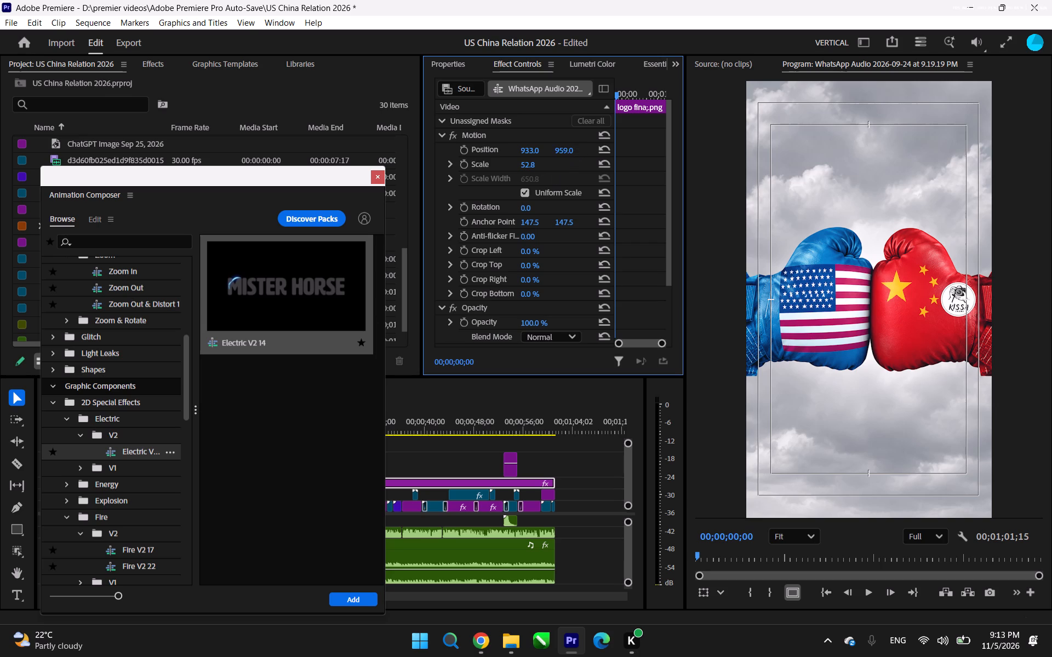
drag(579, 154, 576, 160)
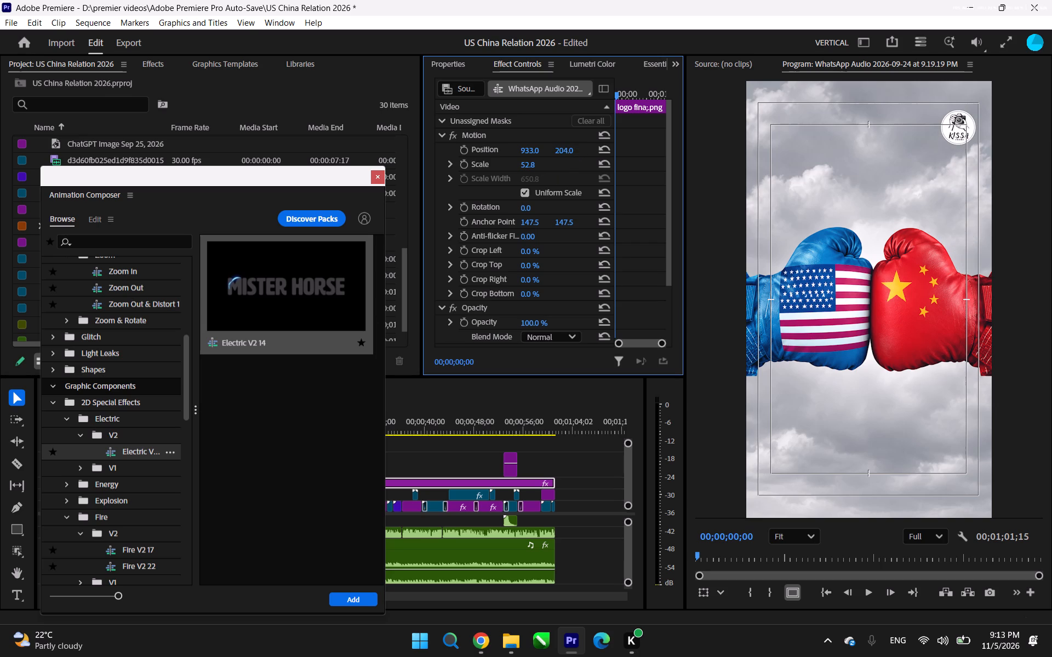
drag(576, 160, 569, 187)
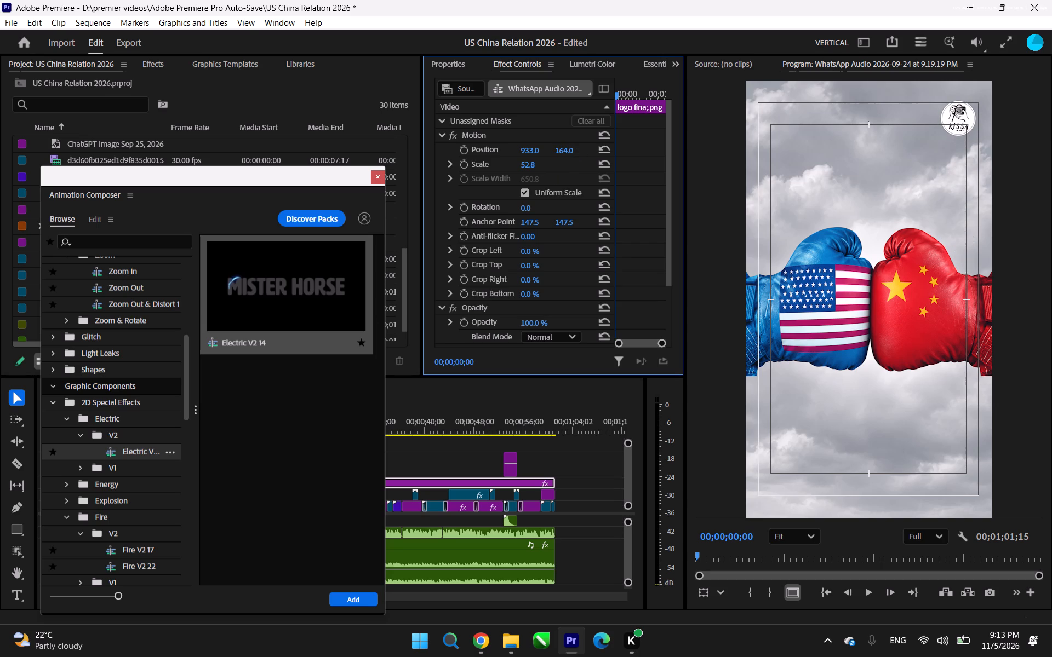
drag(569, 187, 574, 172)
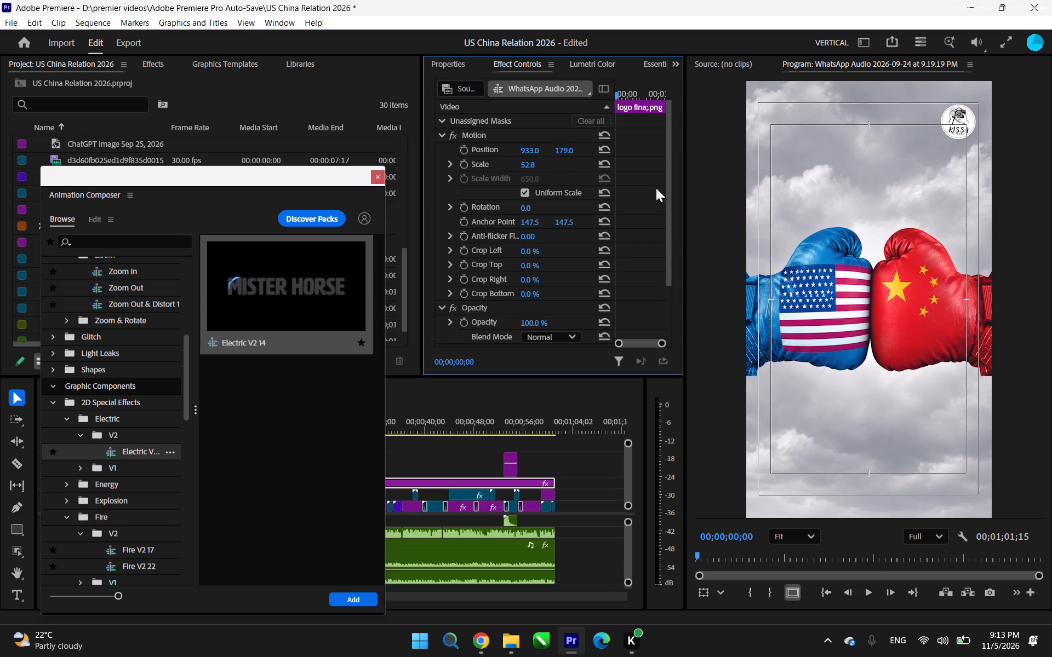
click(651, 182)
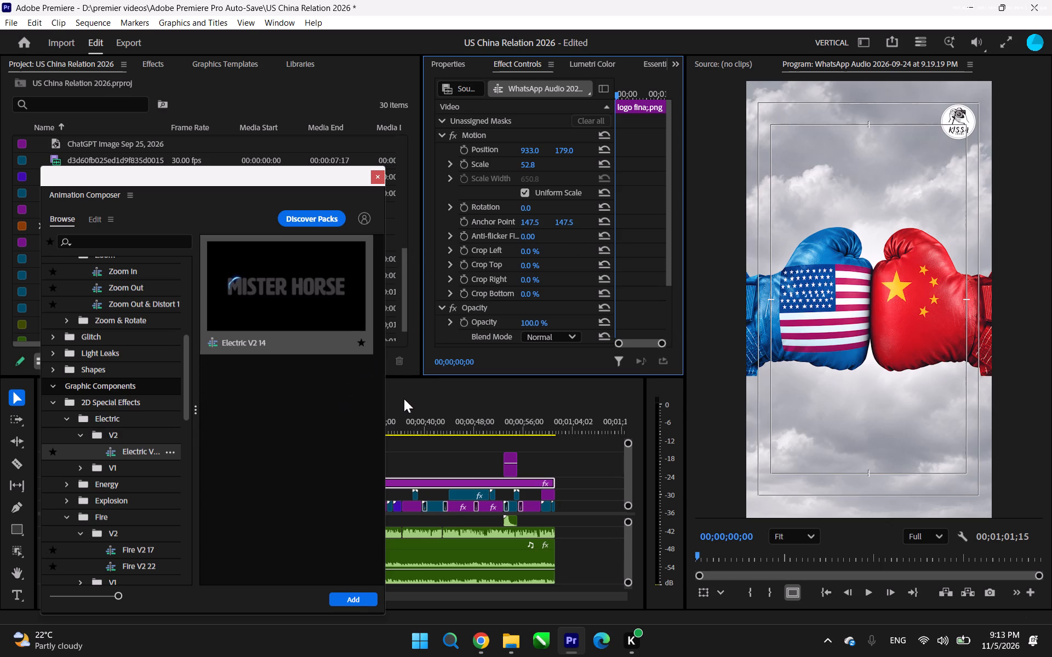
Move the floating Animation Composer window clear of the timeline tracks and leave no clip or gap selected.
click(405, 396)
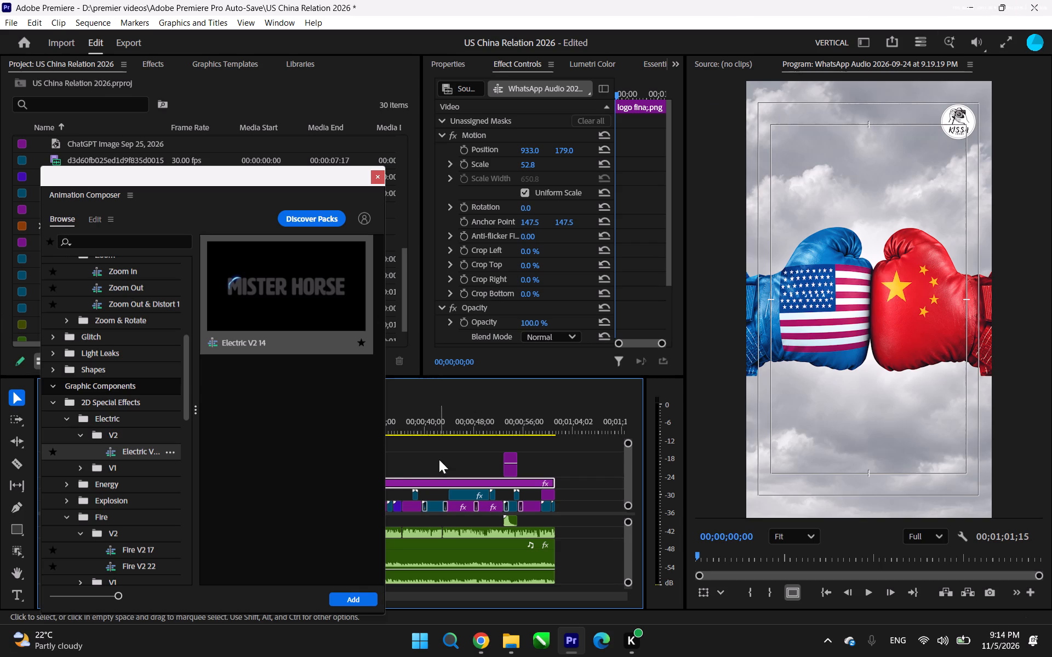
click(414, 460)
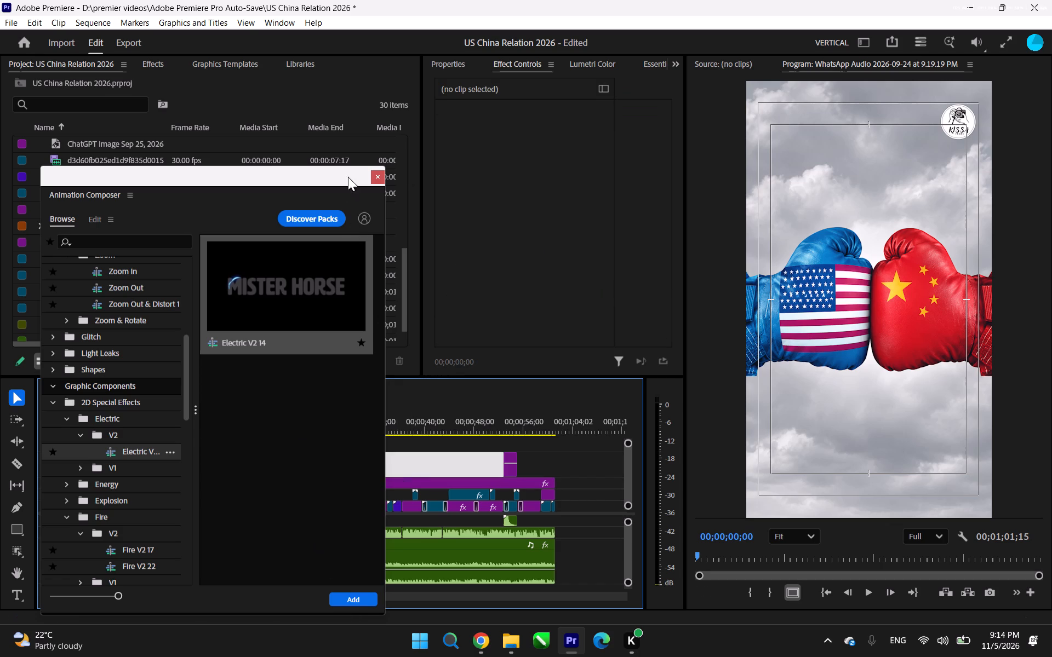
drag(290, 177, 565, 11)
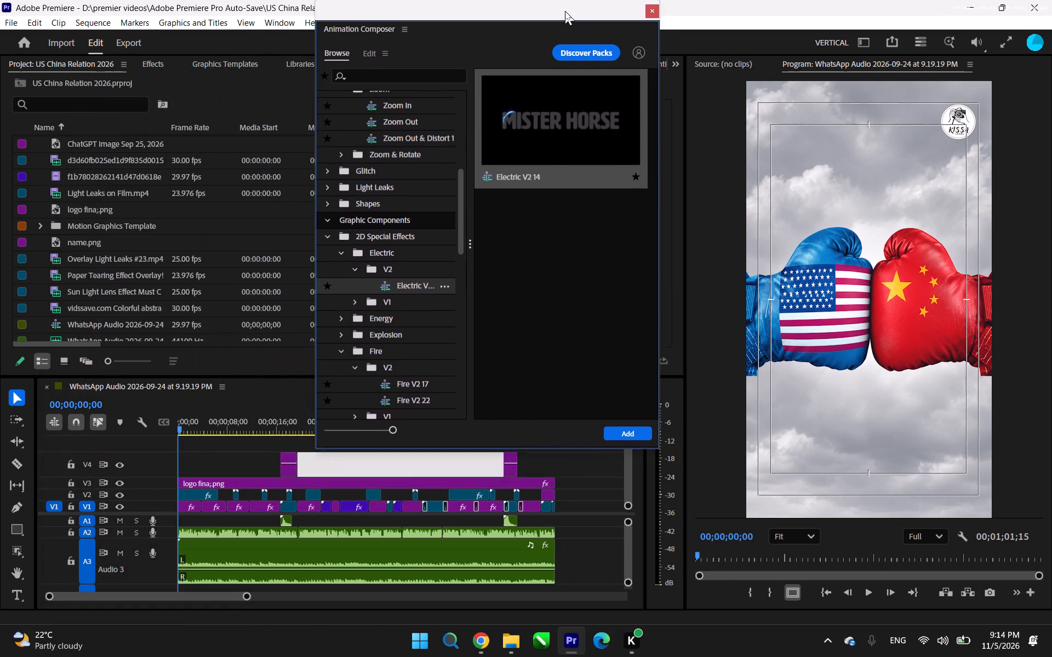
drag(565, 11, 564, 0)
click(571, 489)
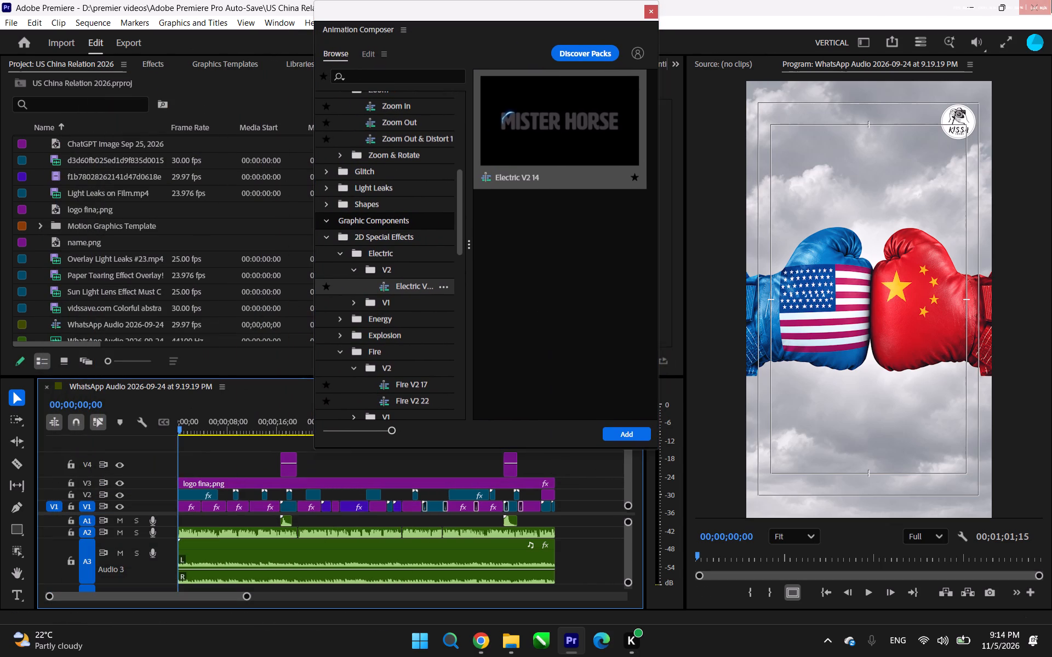
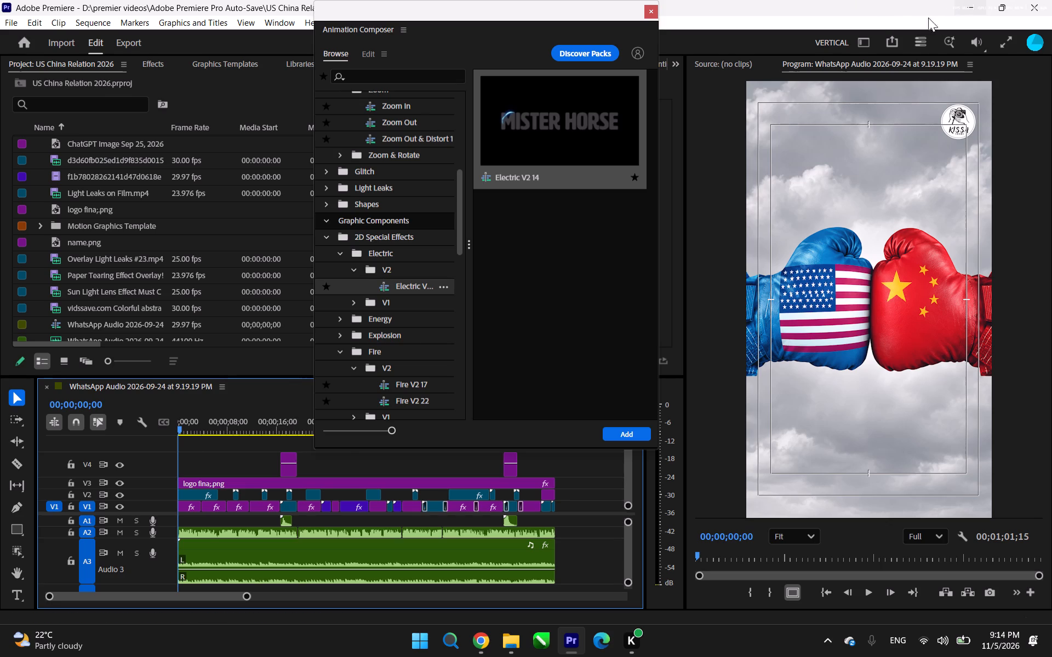
Move the floating Animation Composer window a little farther away from the program preview.
drag(405, 9, 352, 11)
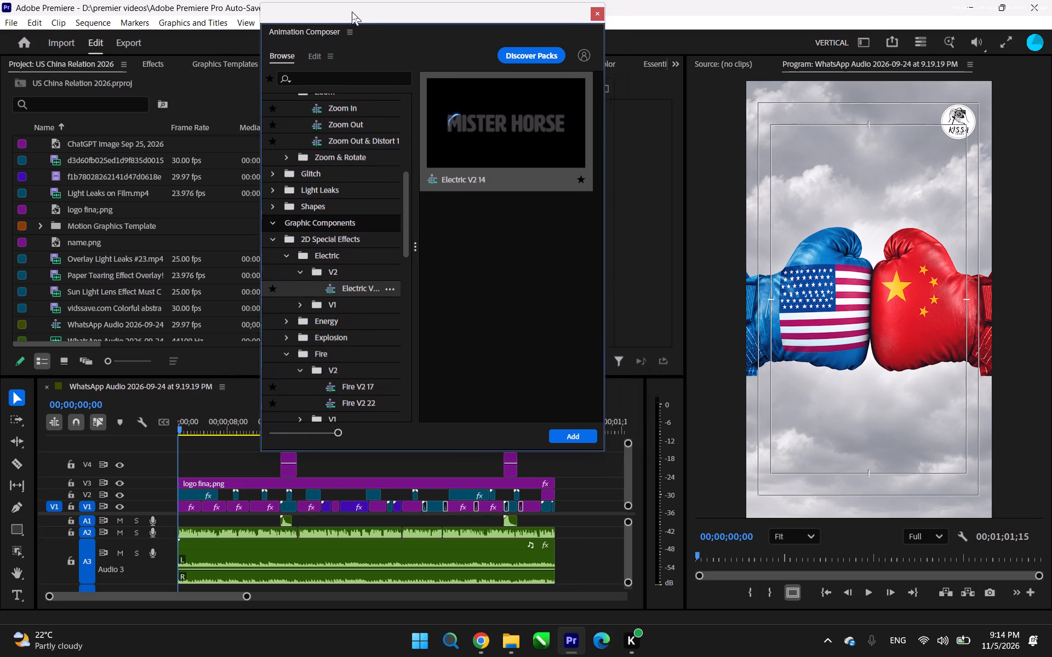
Move the floating Animation Composer window clear of the program preview and shrink it so the timeline tracks are uncovered.
drag(352, 11, 439, 0)
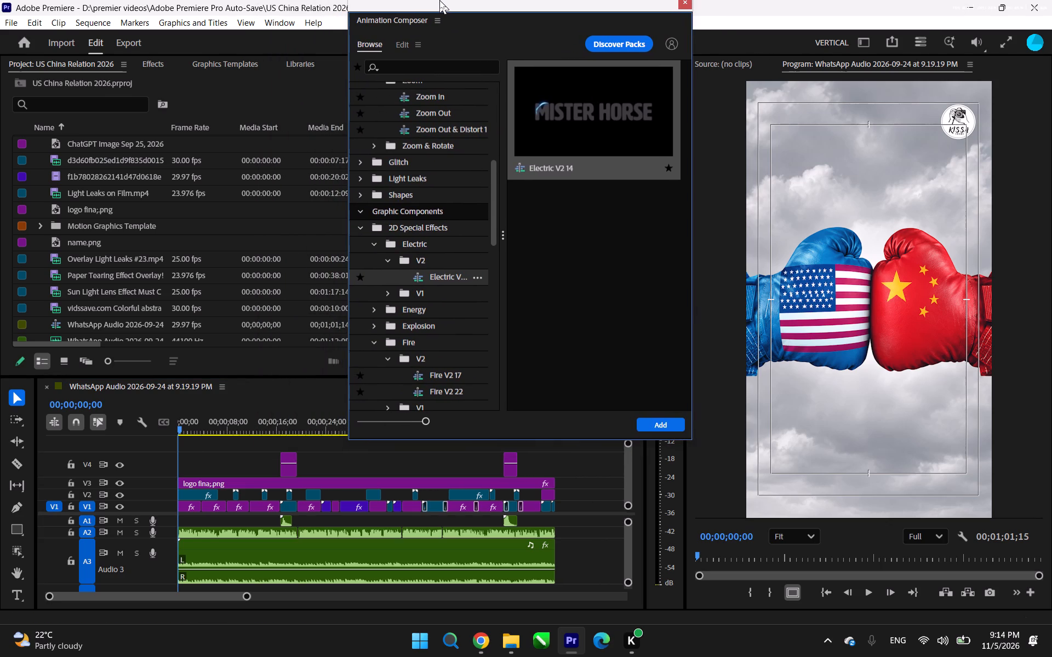
drag(439, 0, 446, 0)
click(446, 0)
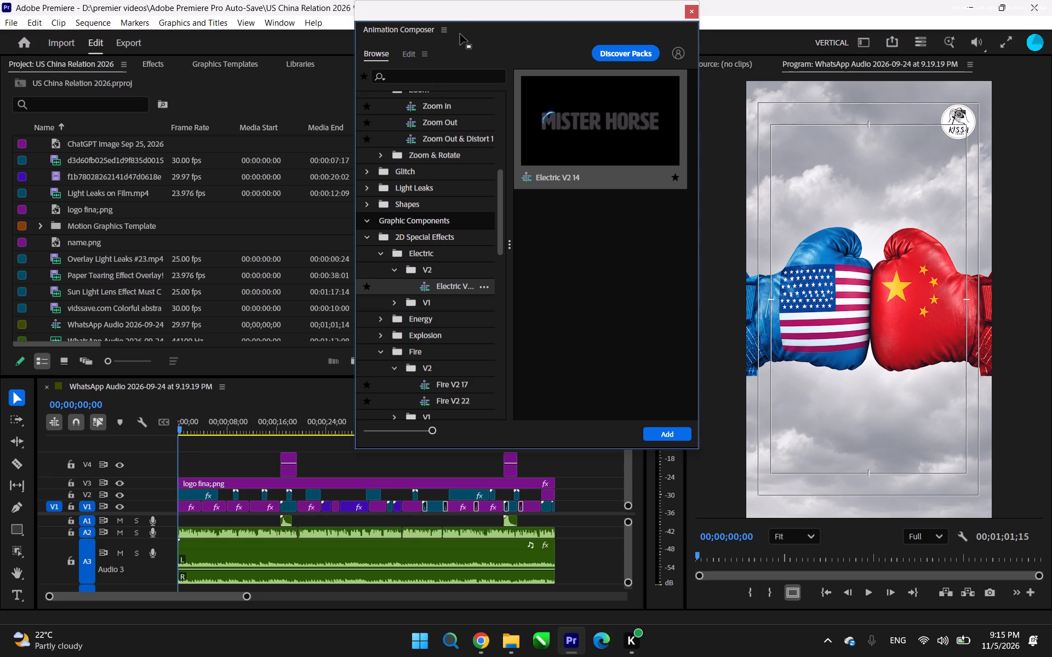
drag(467, 16, 467, 9)
double_click(467, 6)
drag(360, 454, 409, 368)
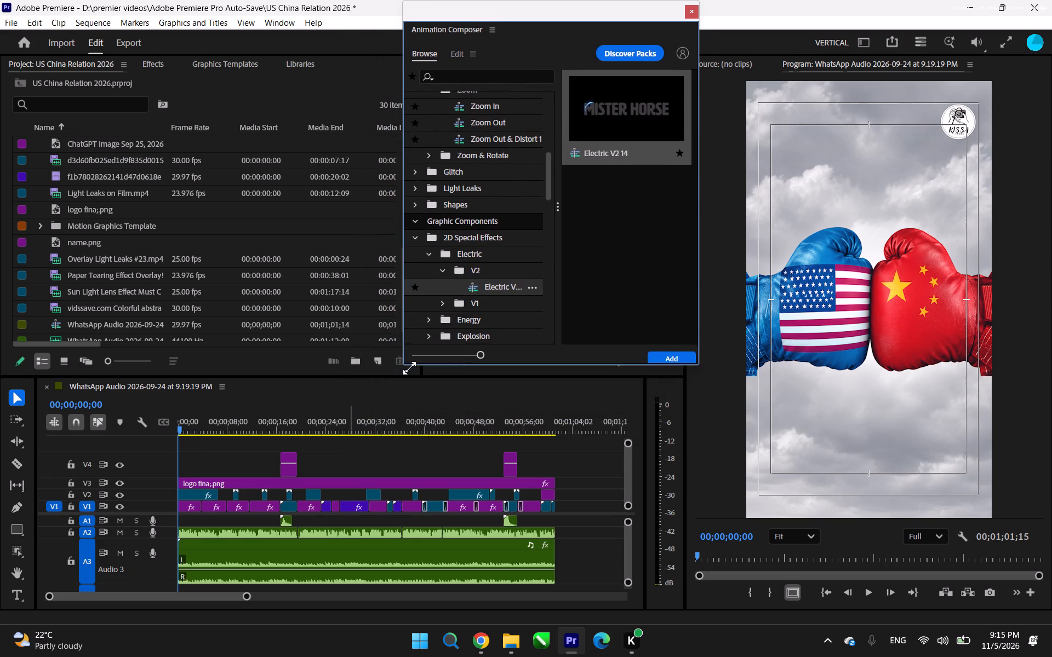
drag(409, 368, 403, 393)
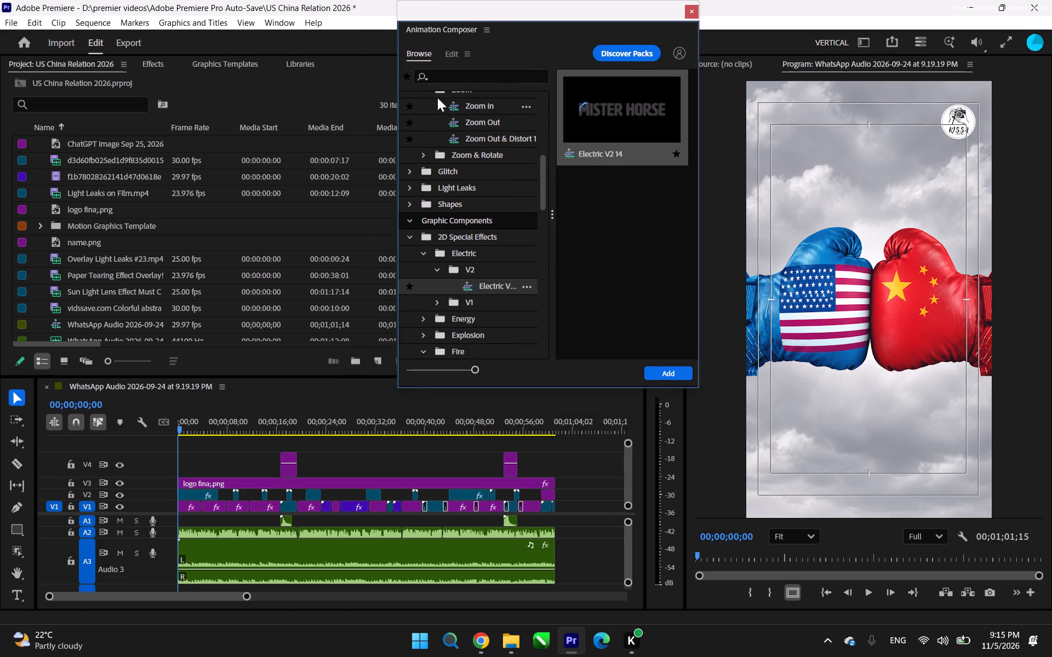
drag(485, 16, 473, 10)
click(473, 10)
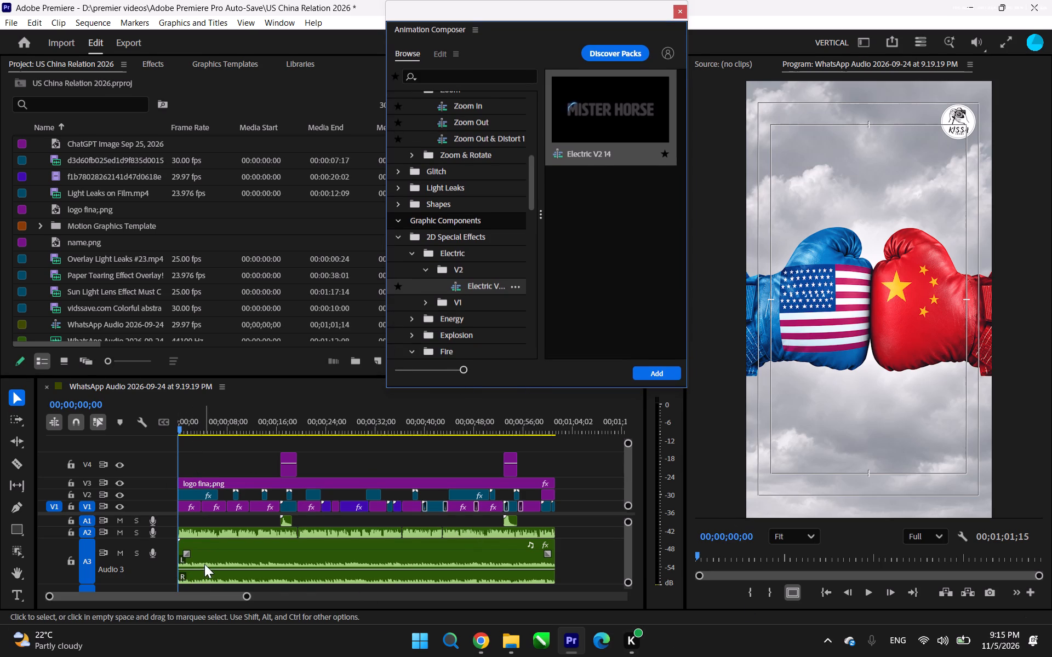
Play the sequence from its start through the first clips to review the logo overlay and the cuts.
key(space)
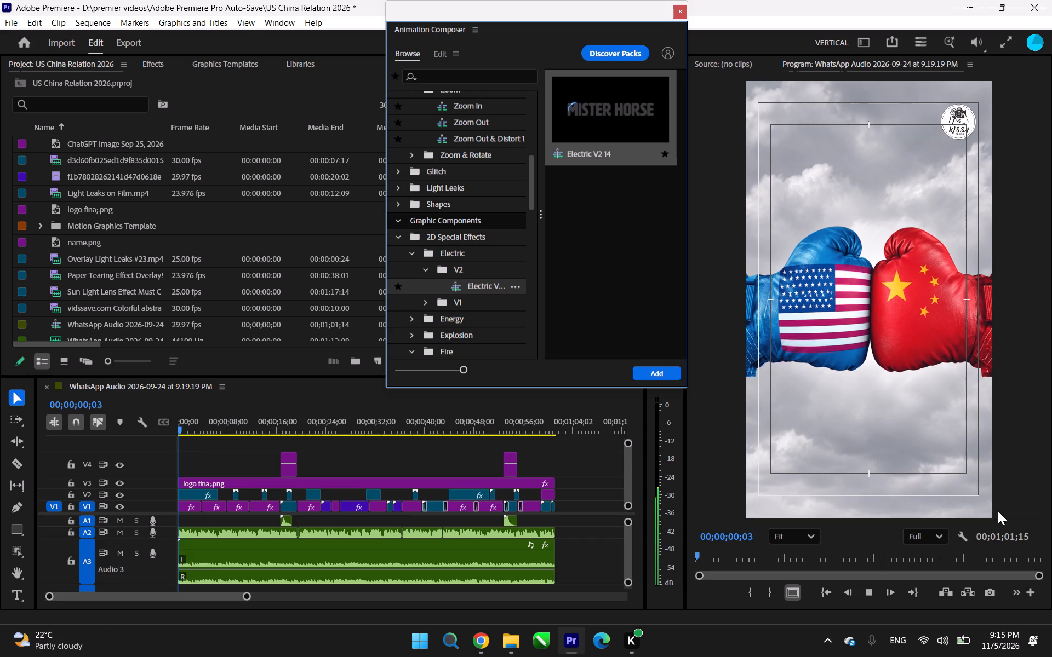
key(space)
key(space)
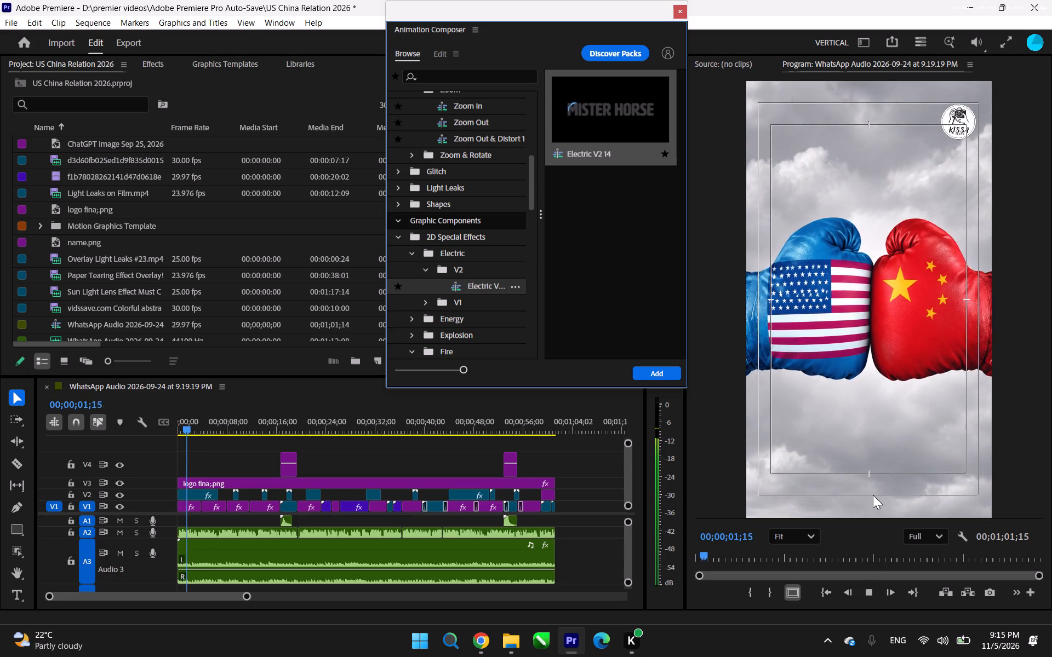
key(space)
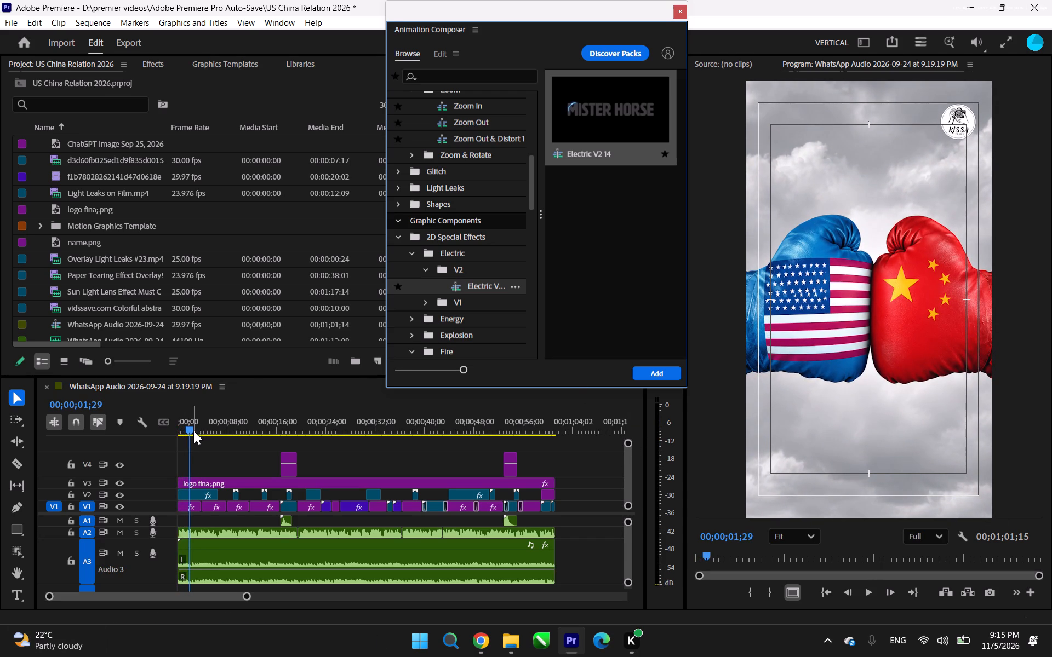
drag(193, 430, 155, 425)
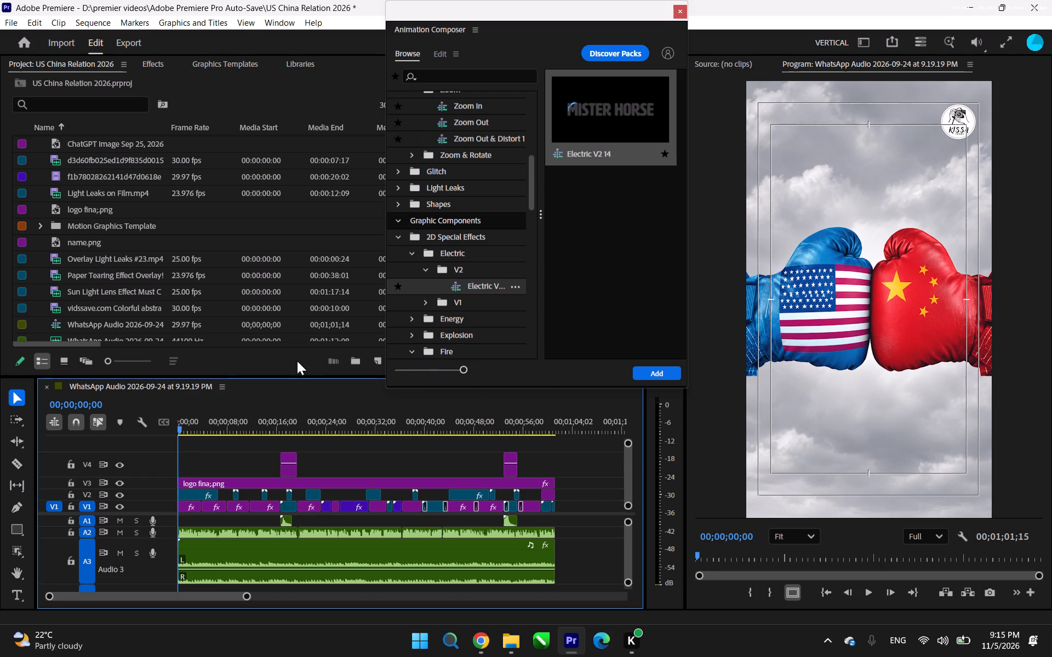
key(Home)
key(space)
key(space)
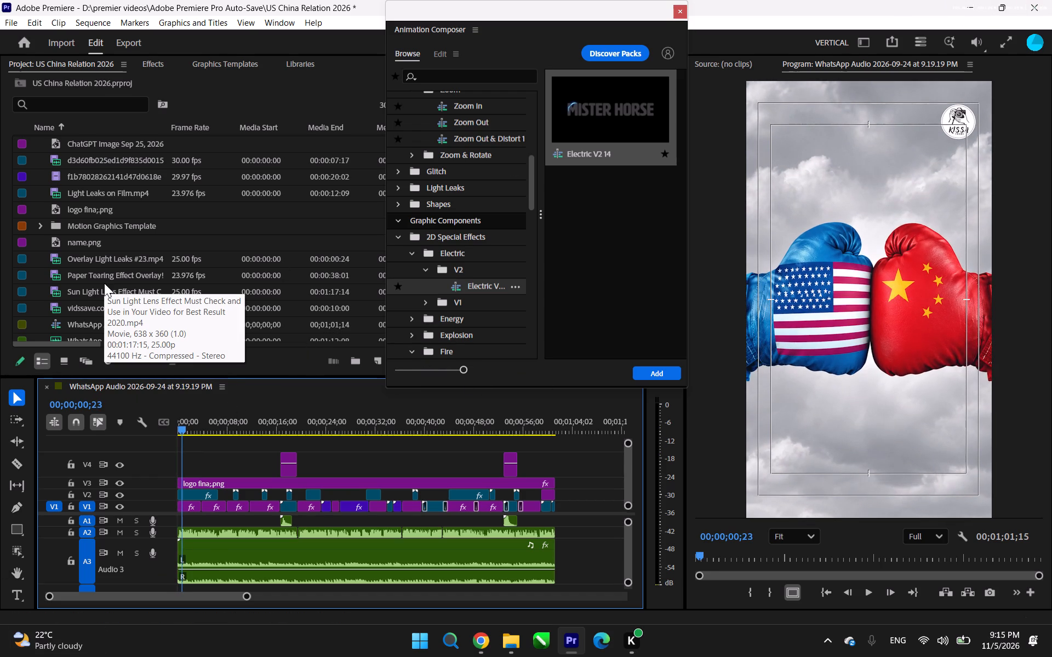
key(Down)
key(space)
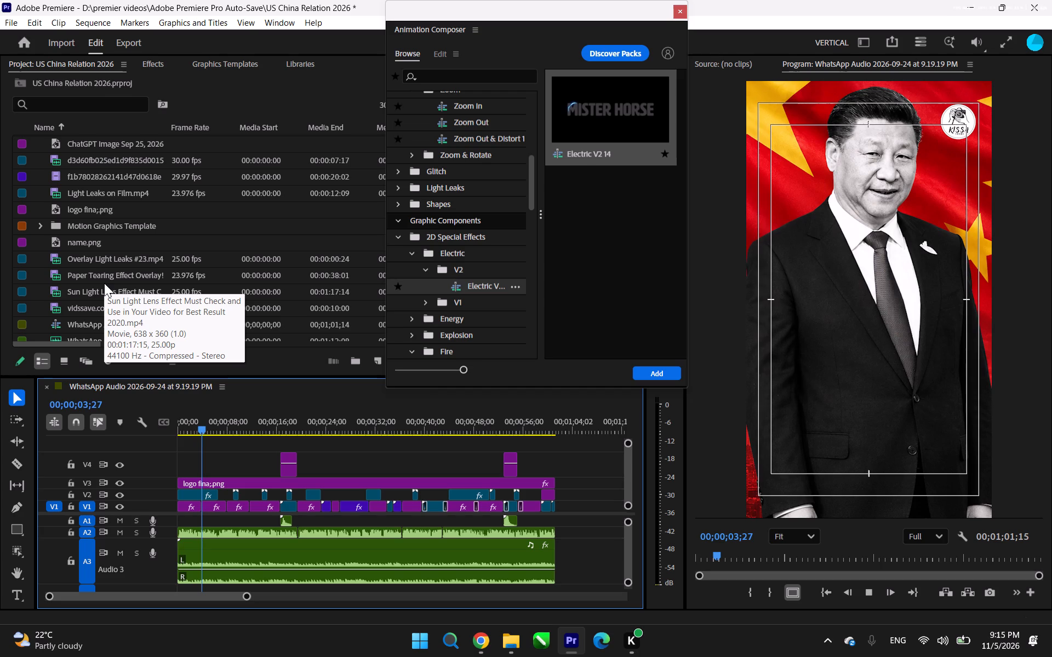
key(space)
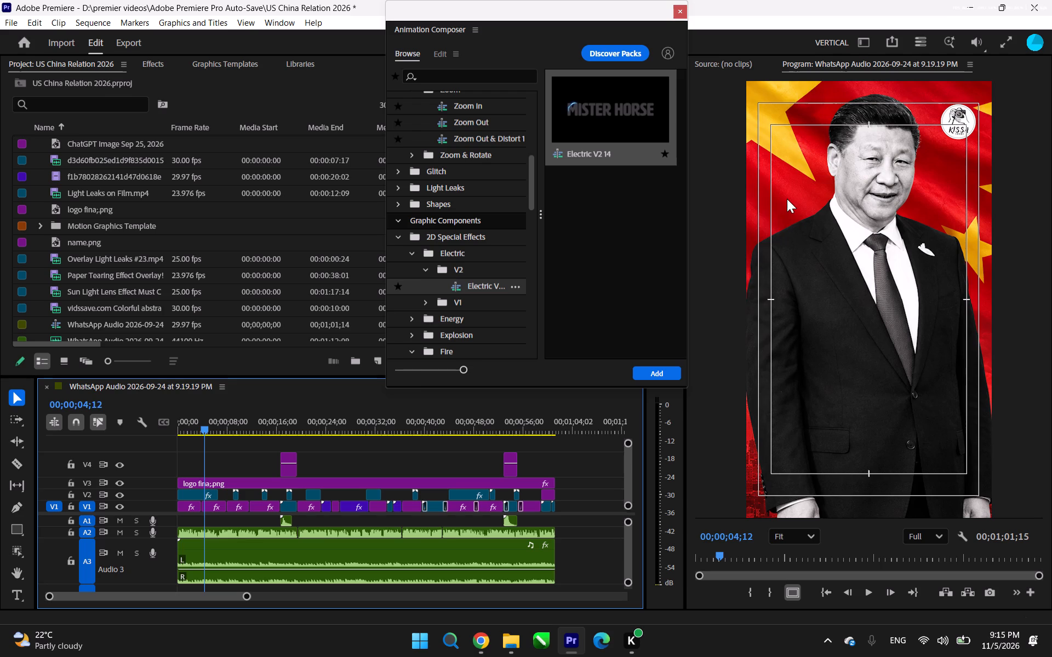
key(Down)
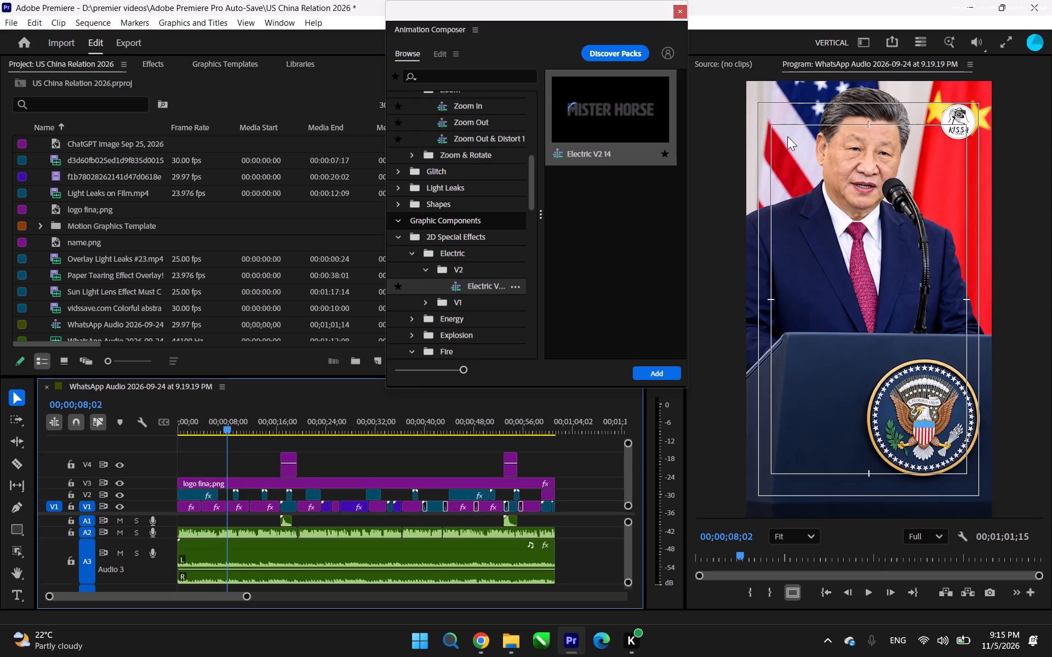
key(space)
key(space)
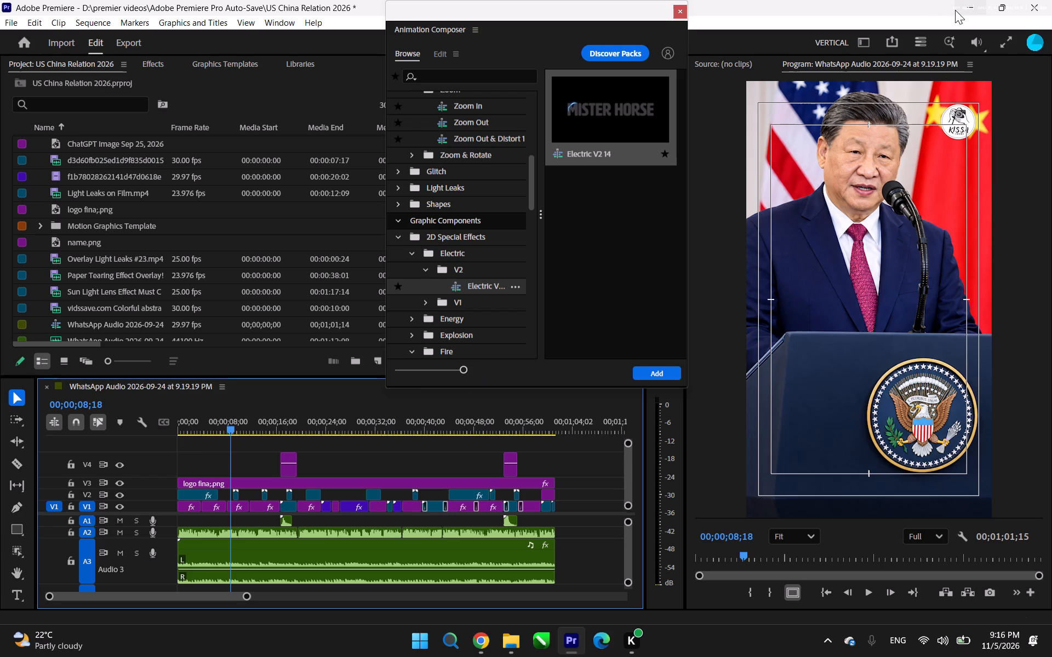
right_drag(1030, 466, 953, 263)
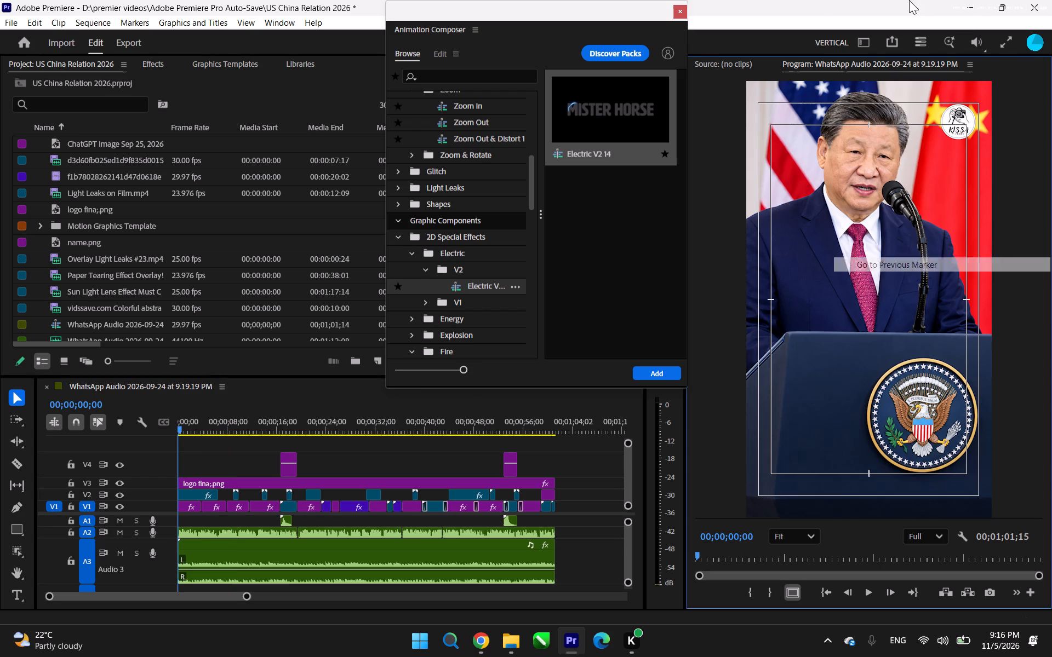
scroll(978, 59, down, 2)
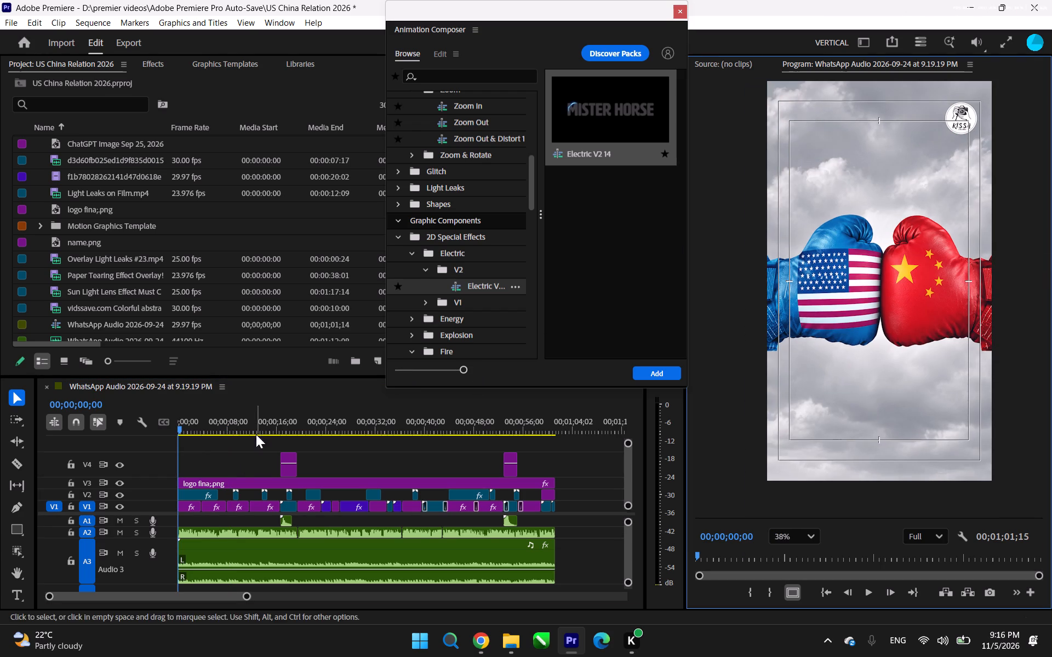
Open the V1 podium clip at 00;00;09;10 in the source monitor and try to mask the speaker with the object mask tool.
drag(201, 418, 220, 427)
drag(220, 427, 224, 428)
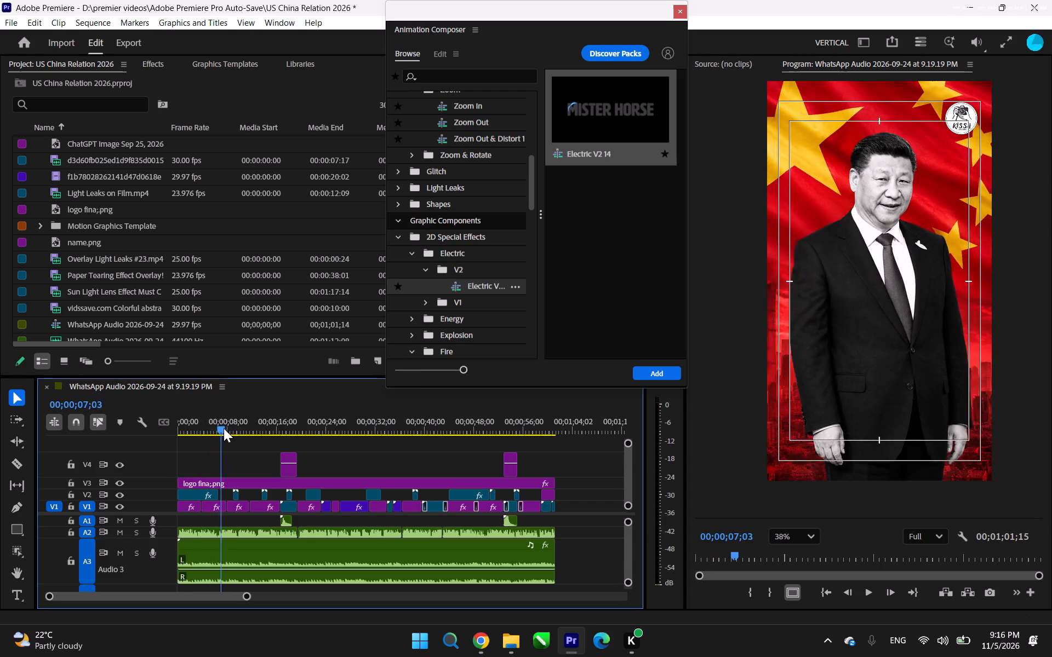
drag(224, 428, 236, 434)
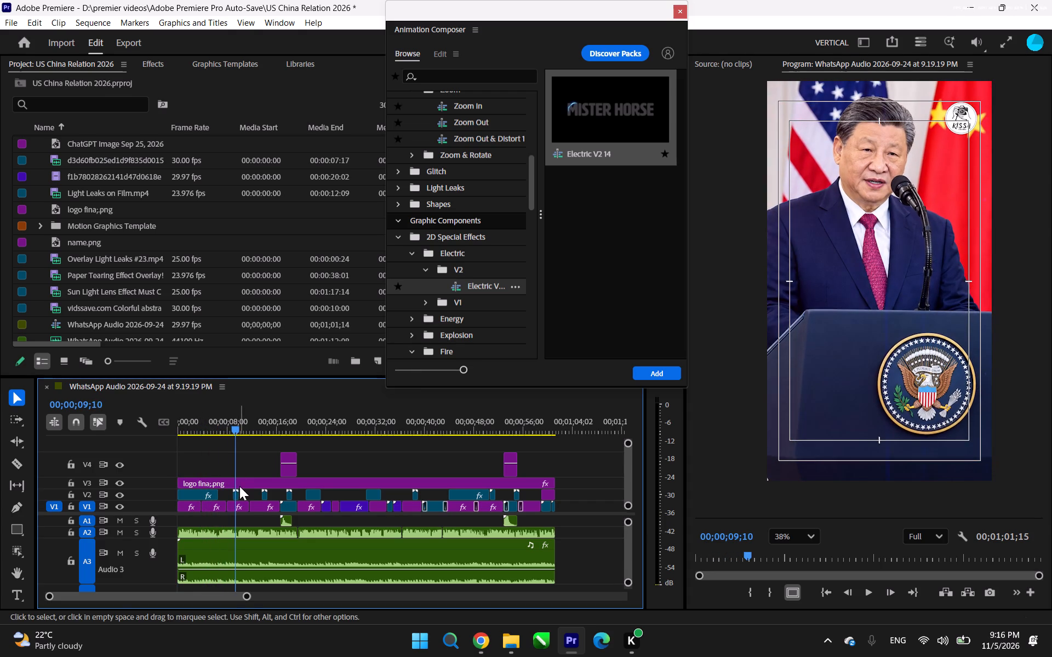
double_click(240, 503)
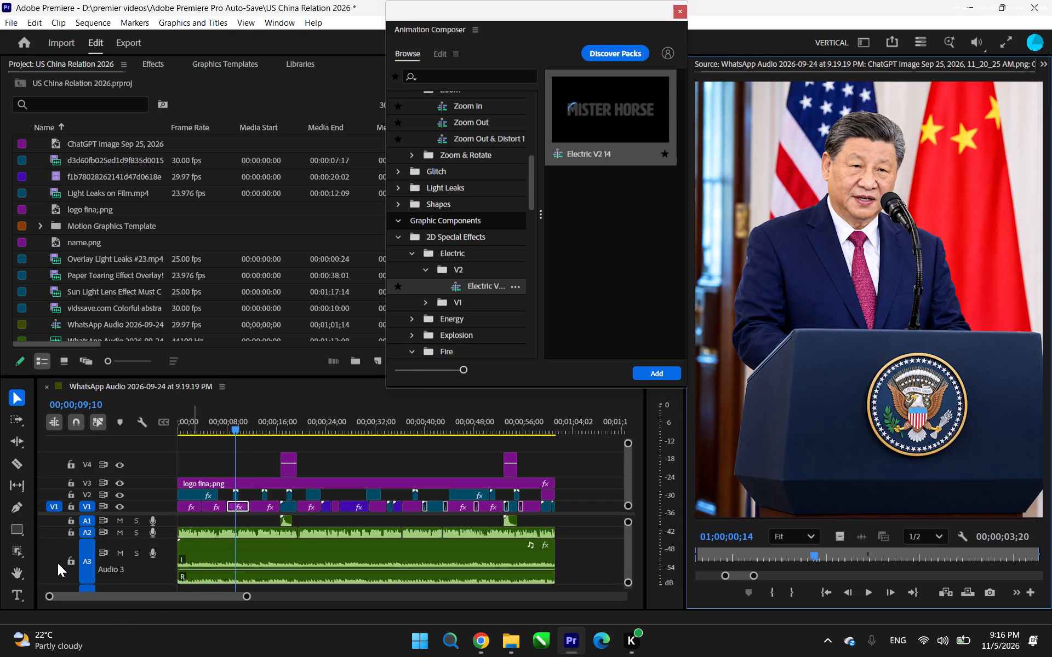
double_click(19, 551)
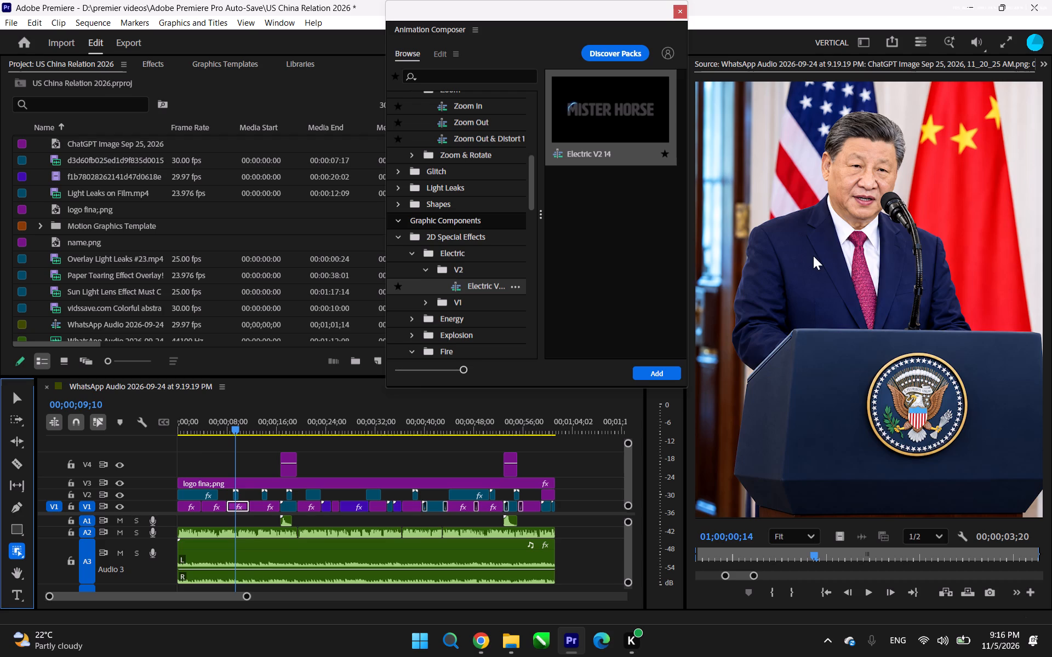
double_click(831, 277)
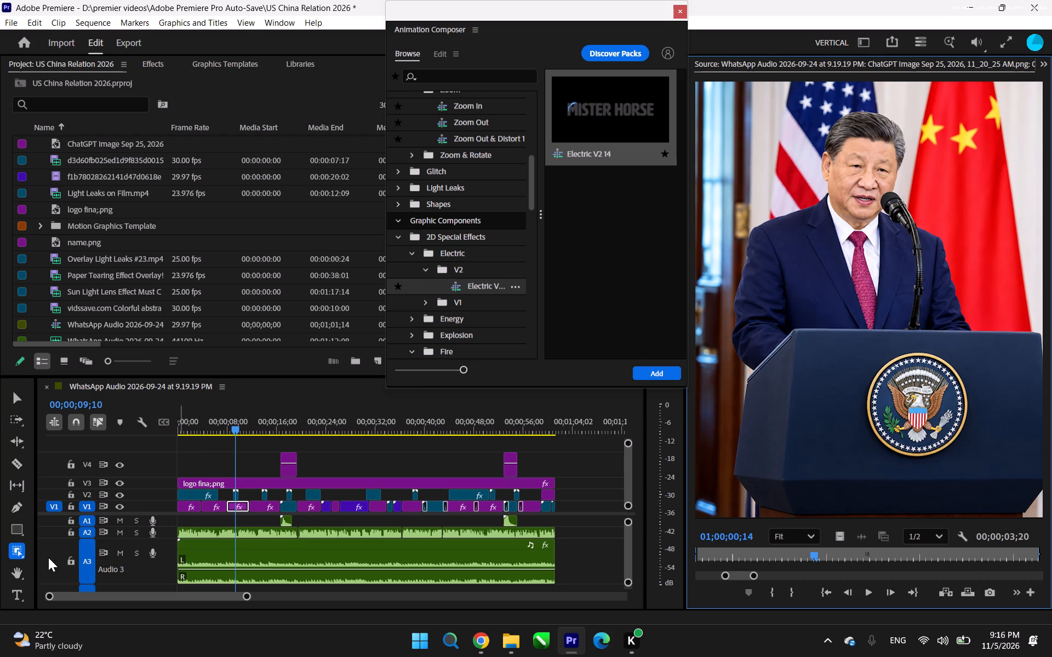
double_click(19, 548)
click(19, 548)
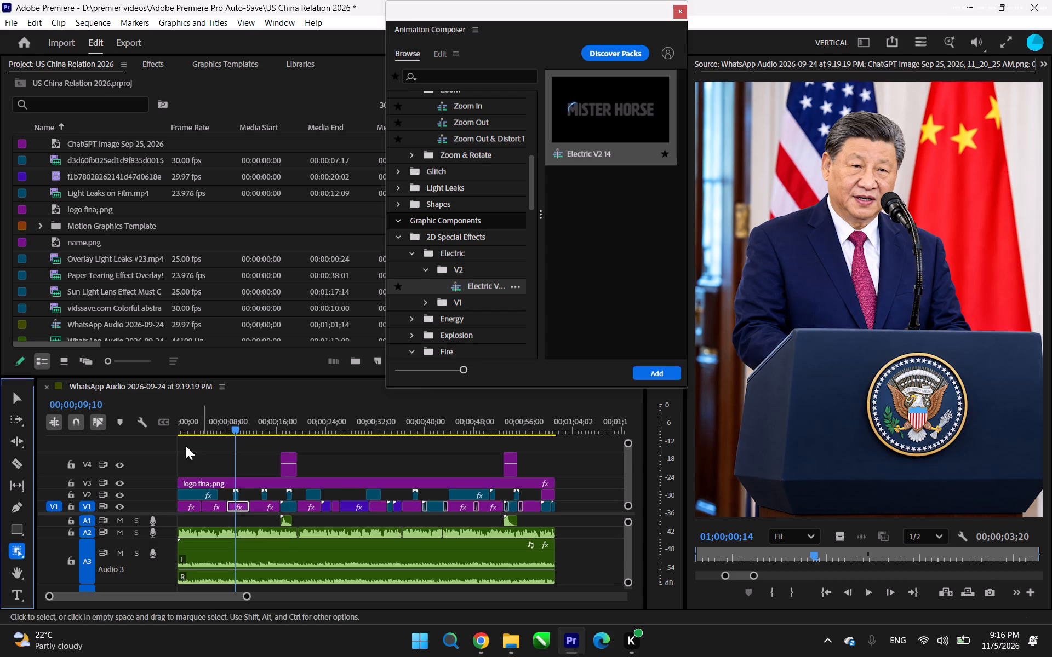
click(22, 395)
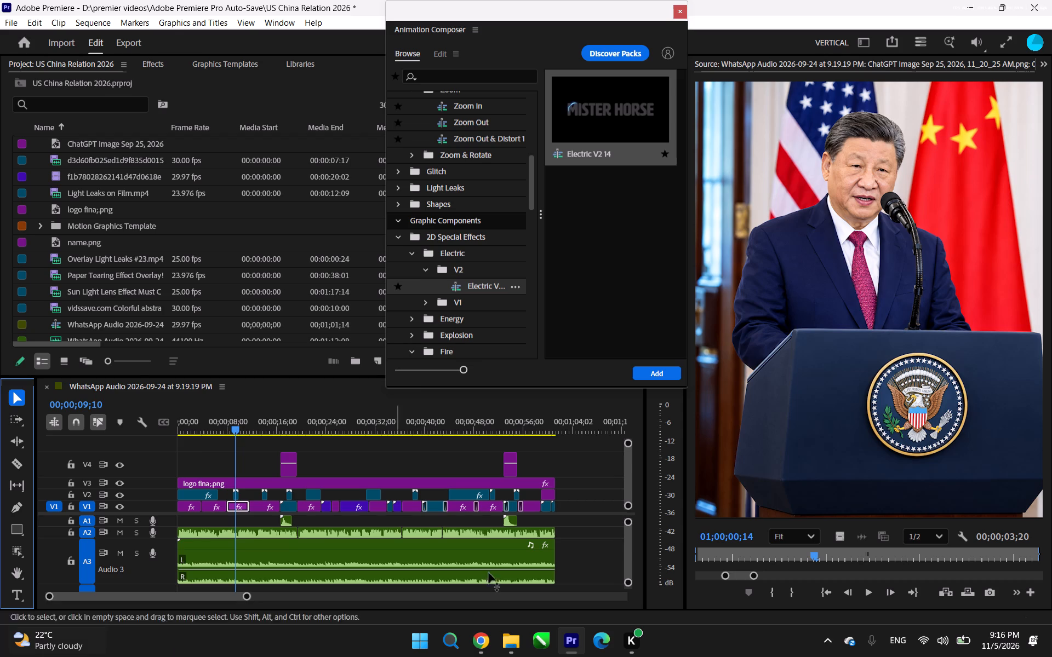
Review the podium shot by playing the sequence from 00;00;11;00, and park the playhead at 00;00;10;27.
drag(233, 429, 243, 430)
click(330, 462)
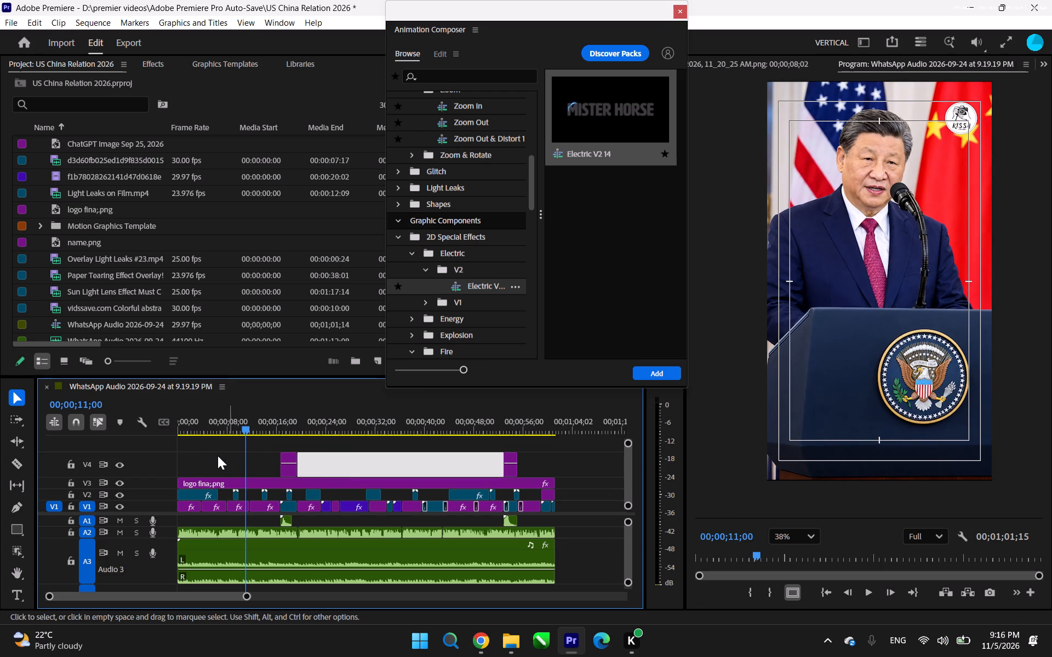
click(214, 446)
click(255, 441)
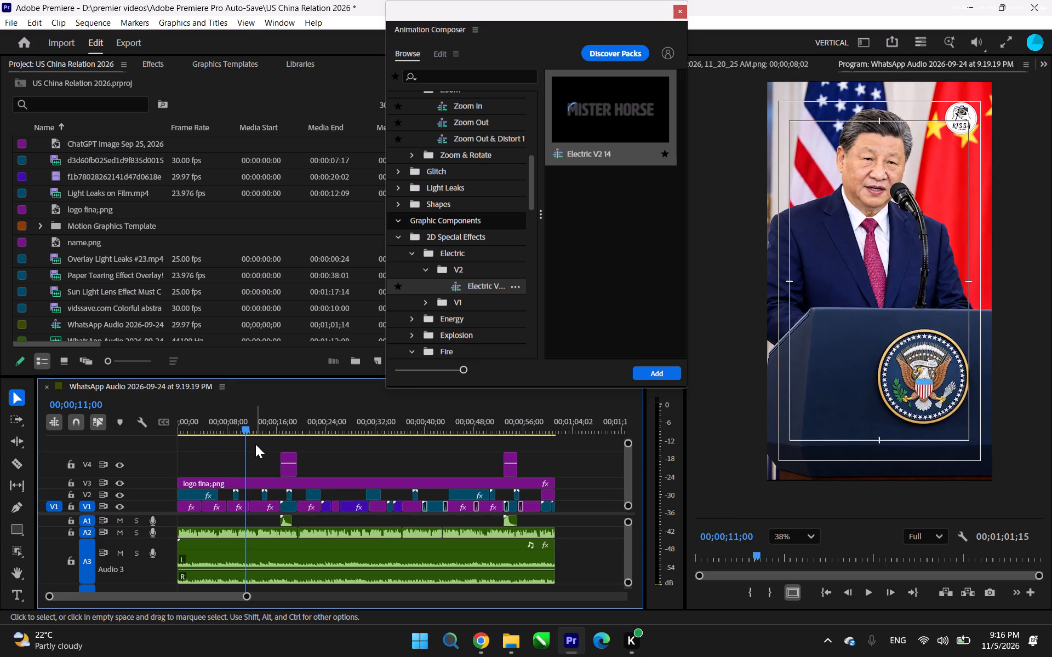
key(space)
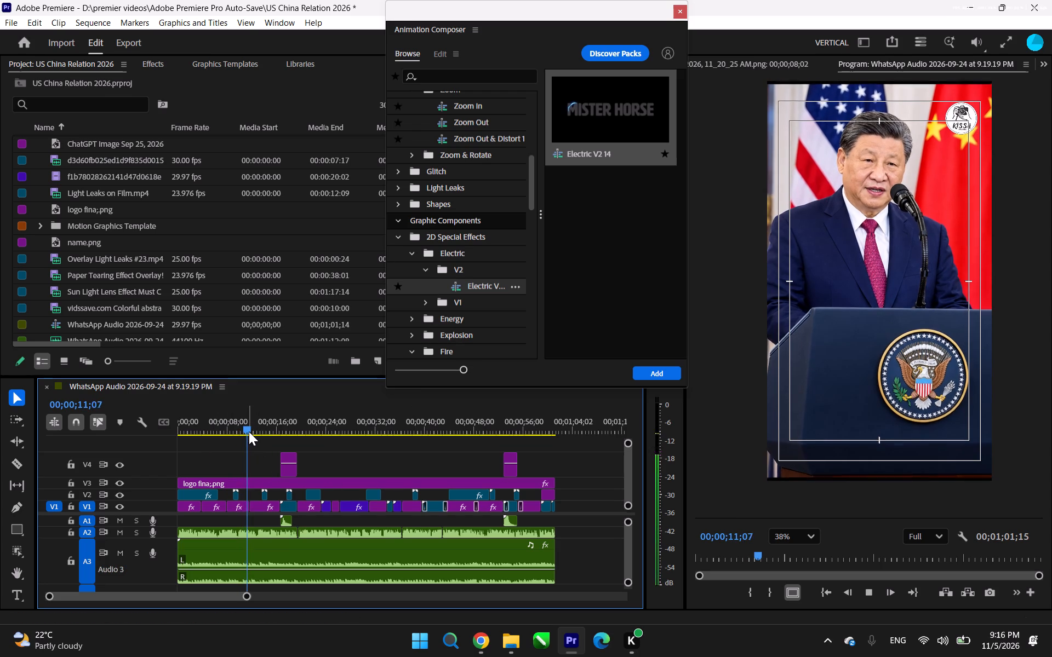
key(space)
key(space)
key(space)
drag(251, 428, 245, 425)
click(245, 425)
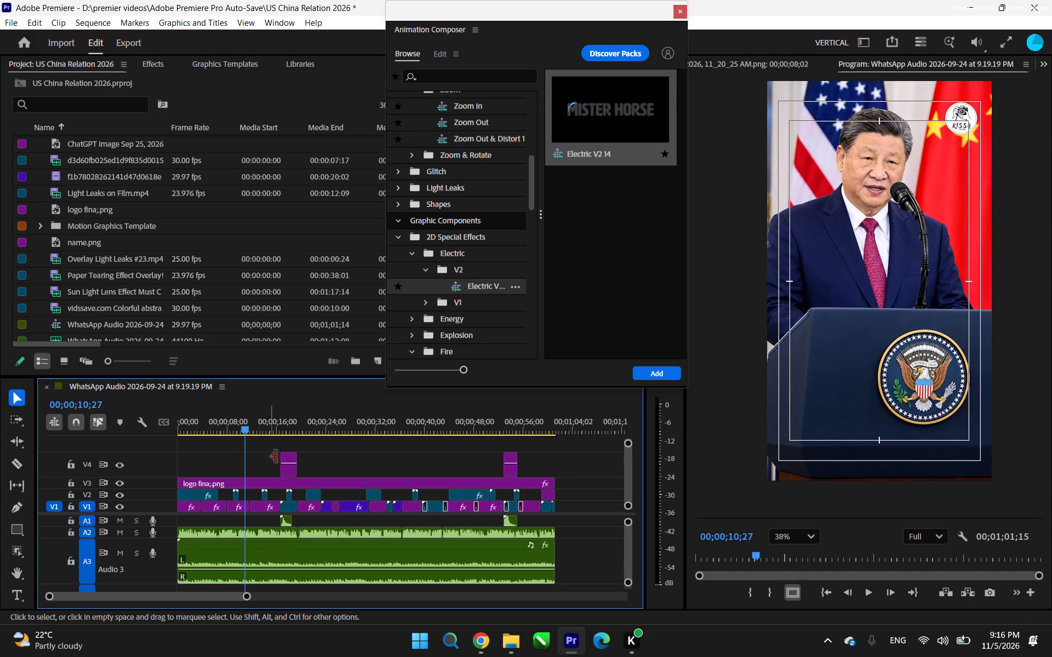
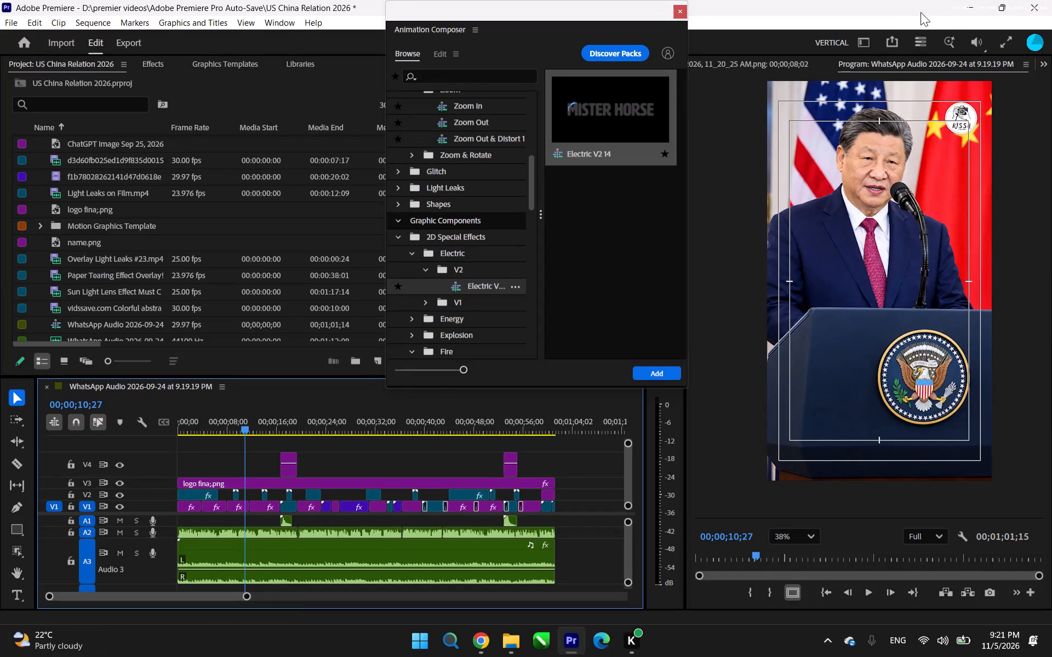
Minimize the Premiere Pro window and open the Windows quick settings.
click(961, 6)
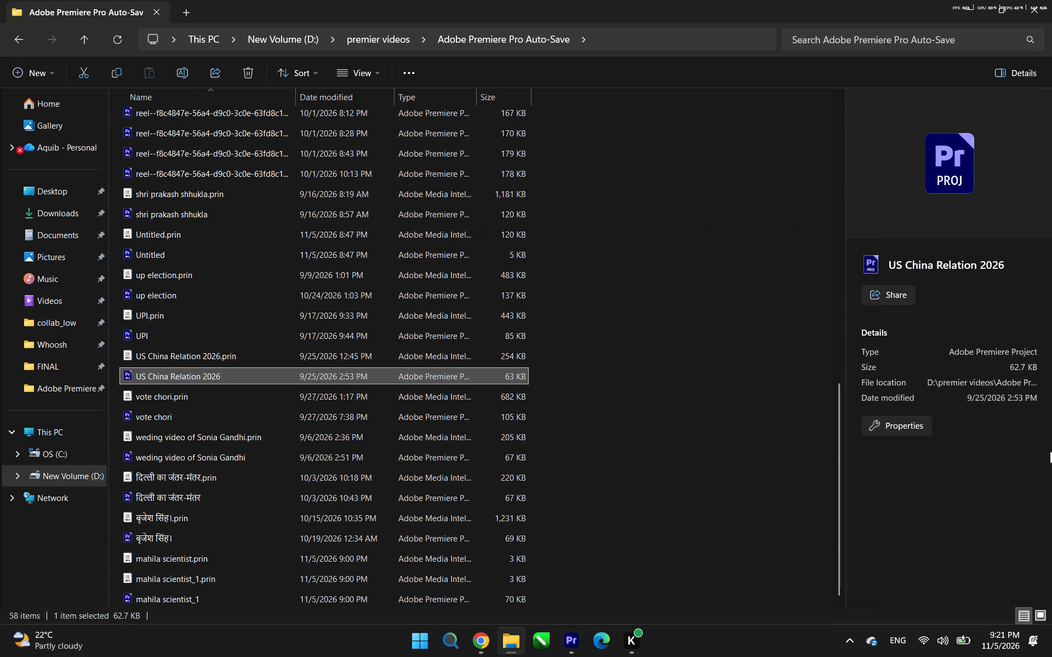
click(925, 640)
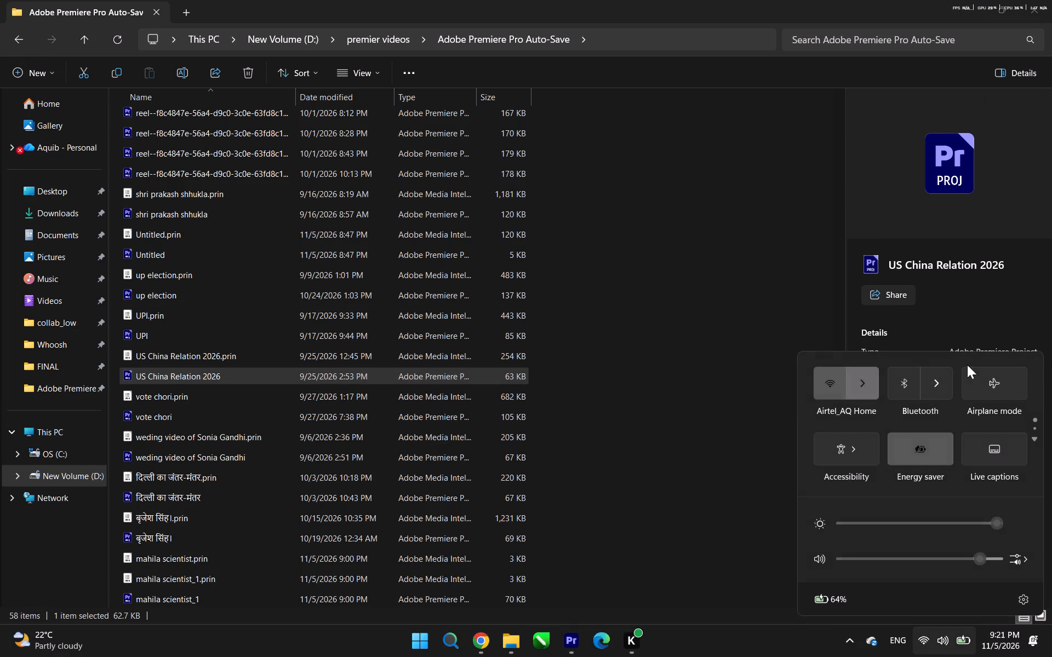